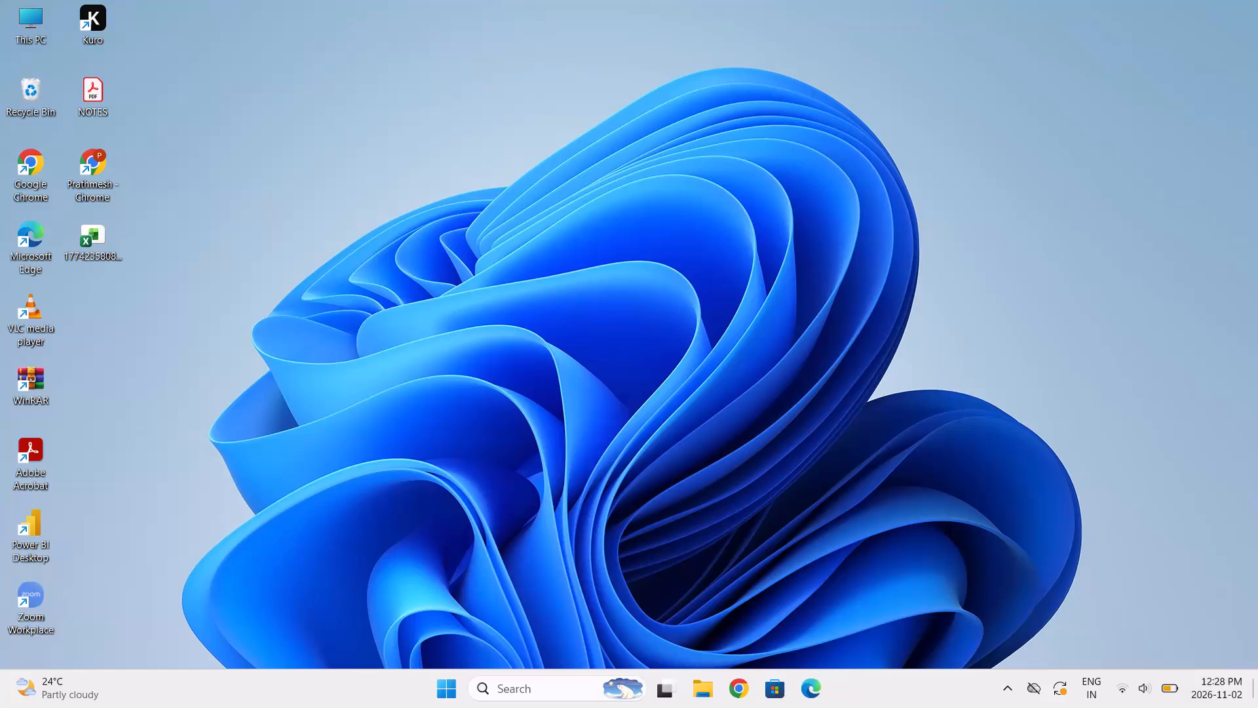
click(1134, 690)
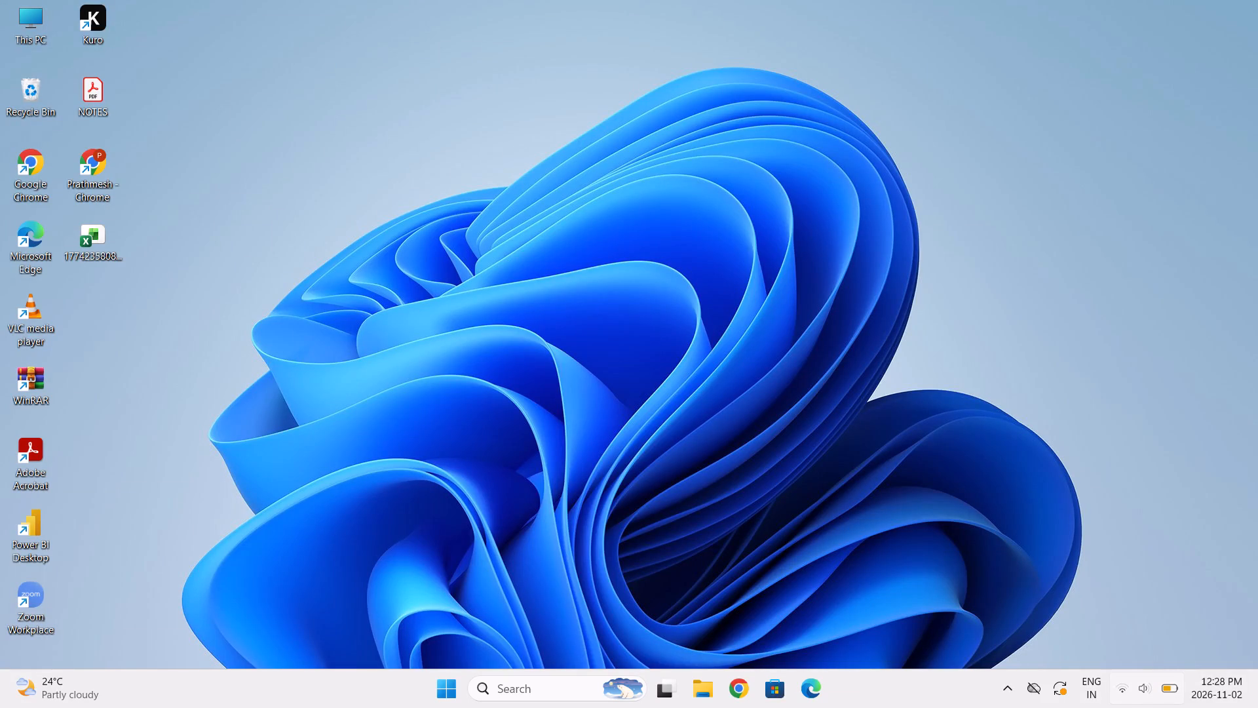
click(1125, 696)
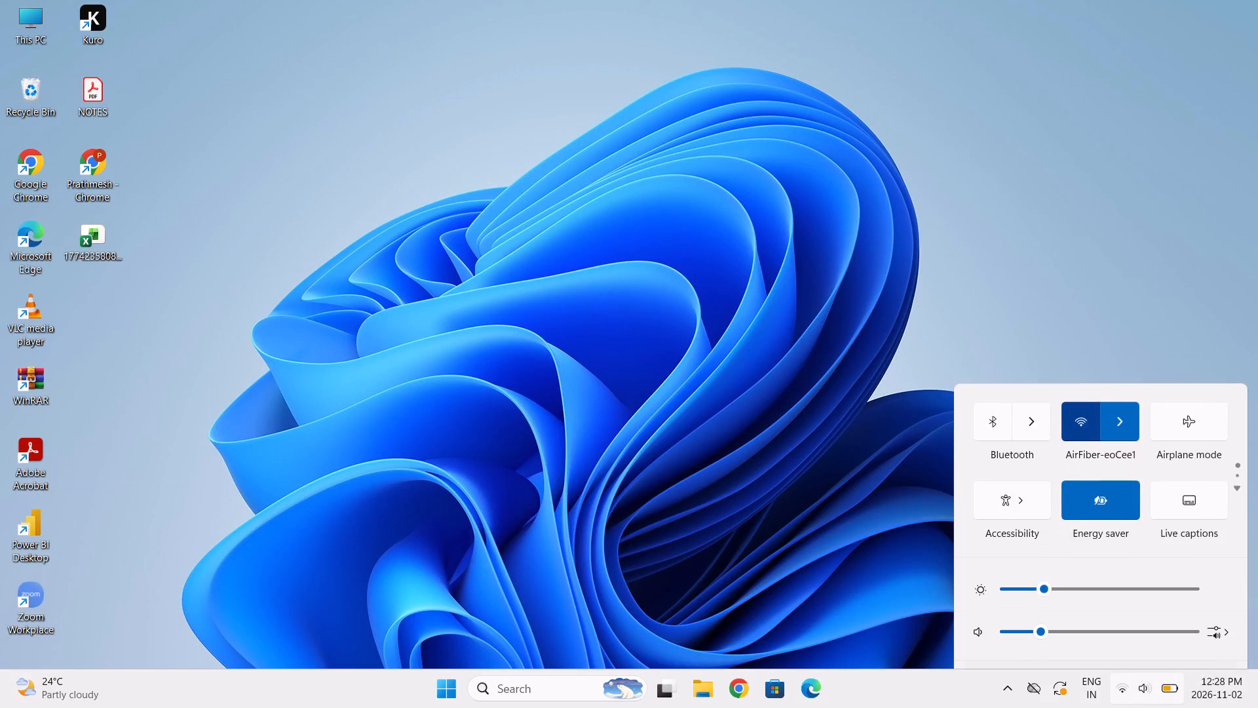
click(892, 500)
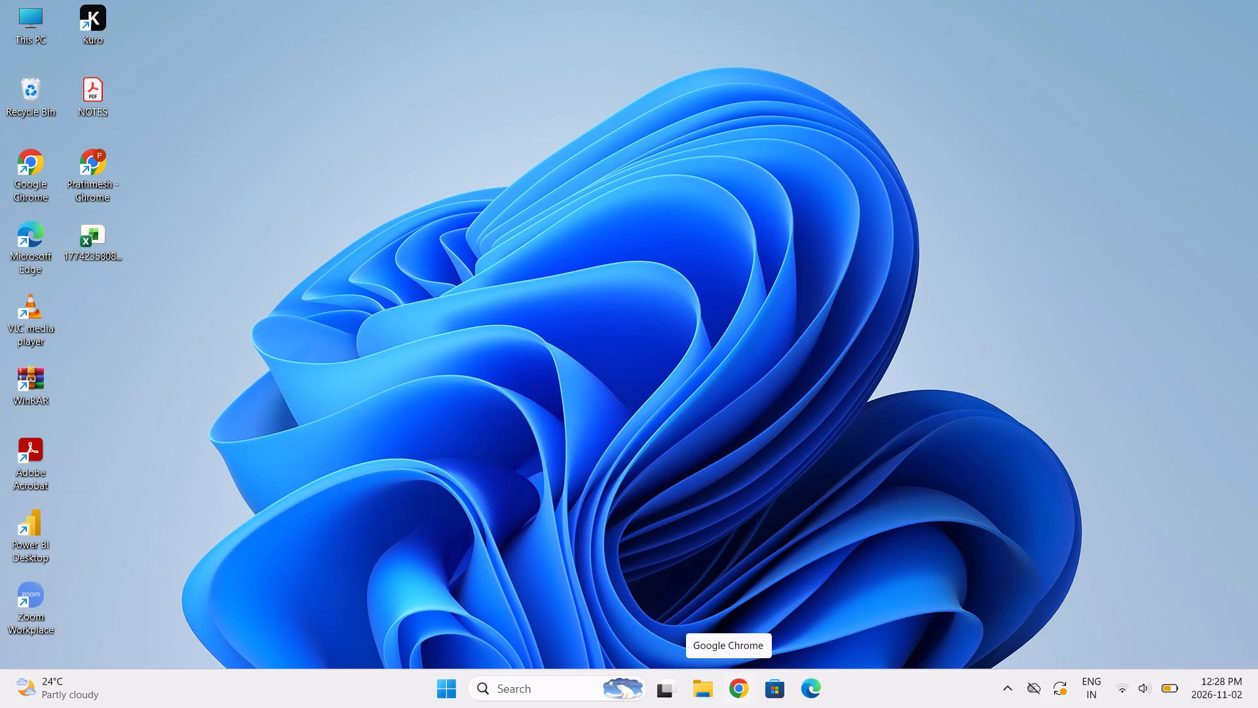
Open the Windows Start menu.
click(444, 696)
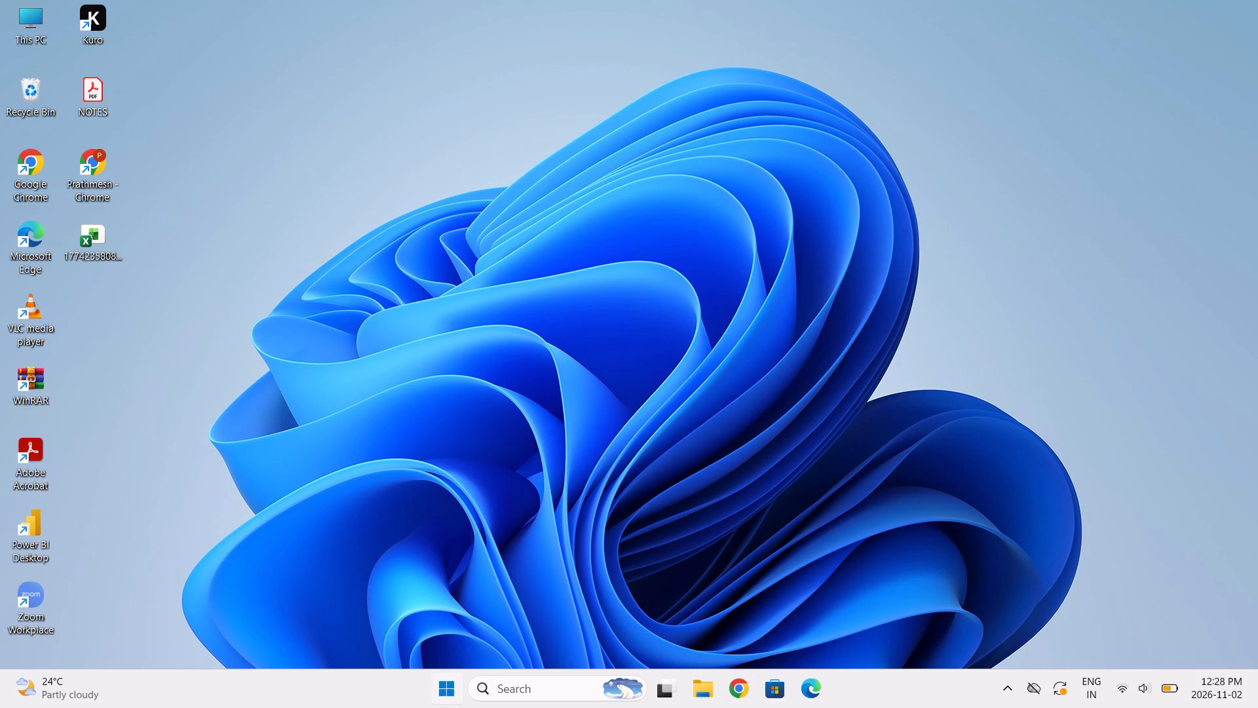
Launch Microsoft Excel.
click(572, 559)
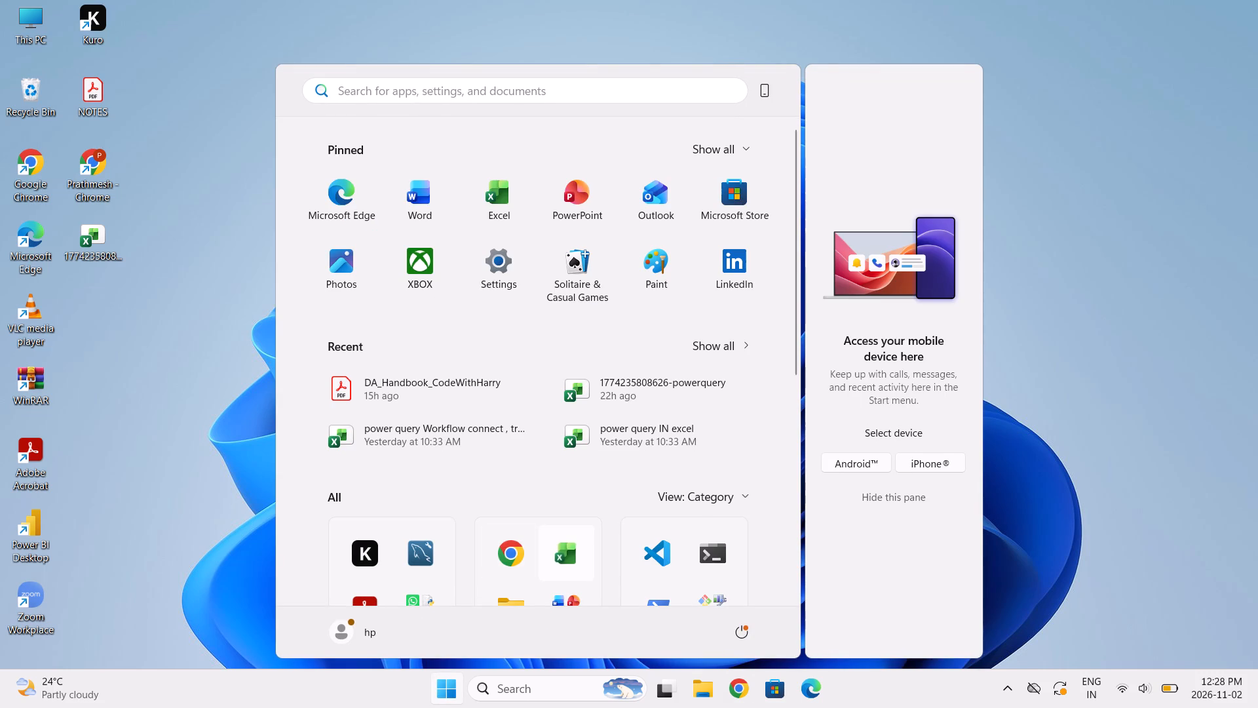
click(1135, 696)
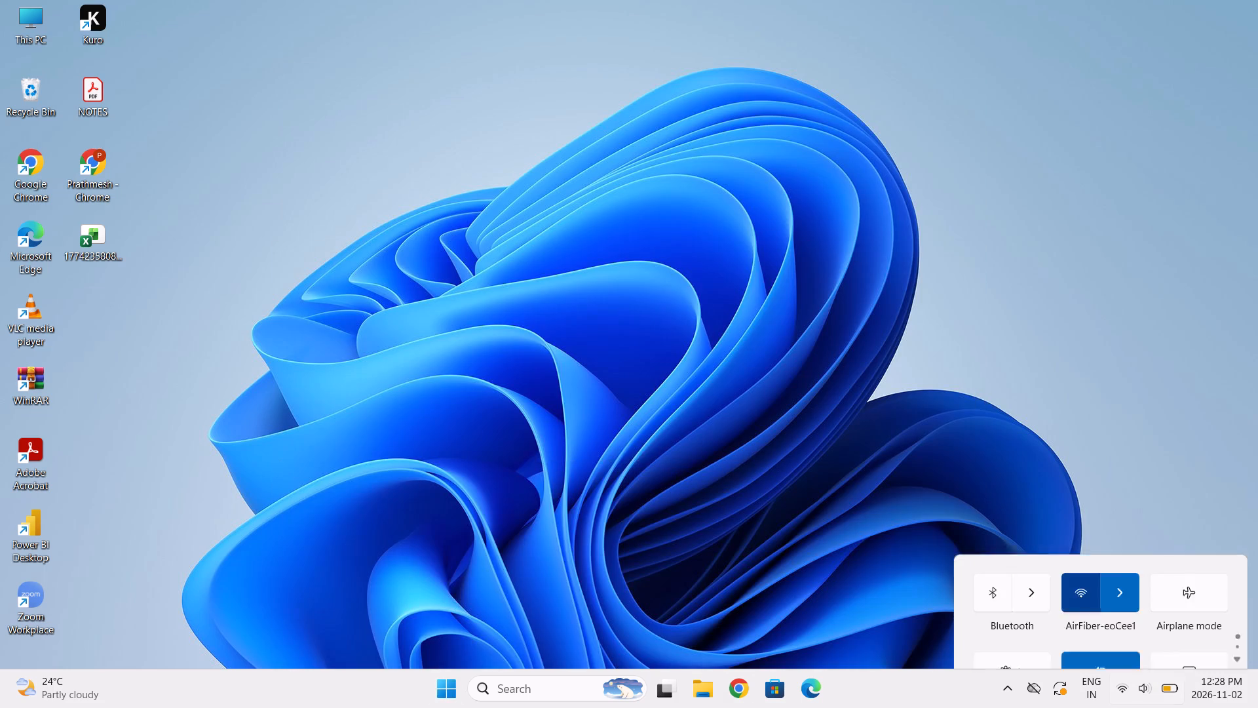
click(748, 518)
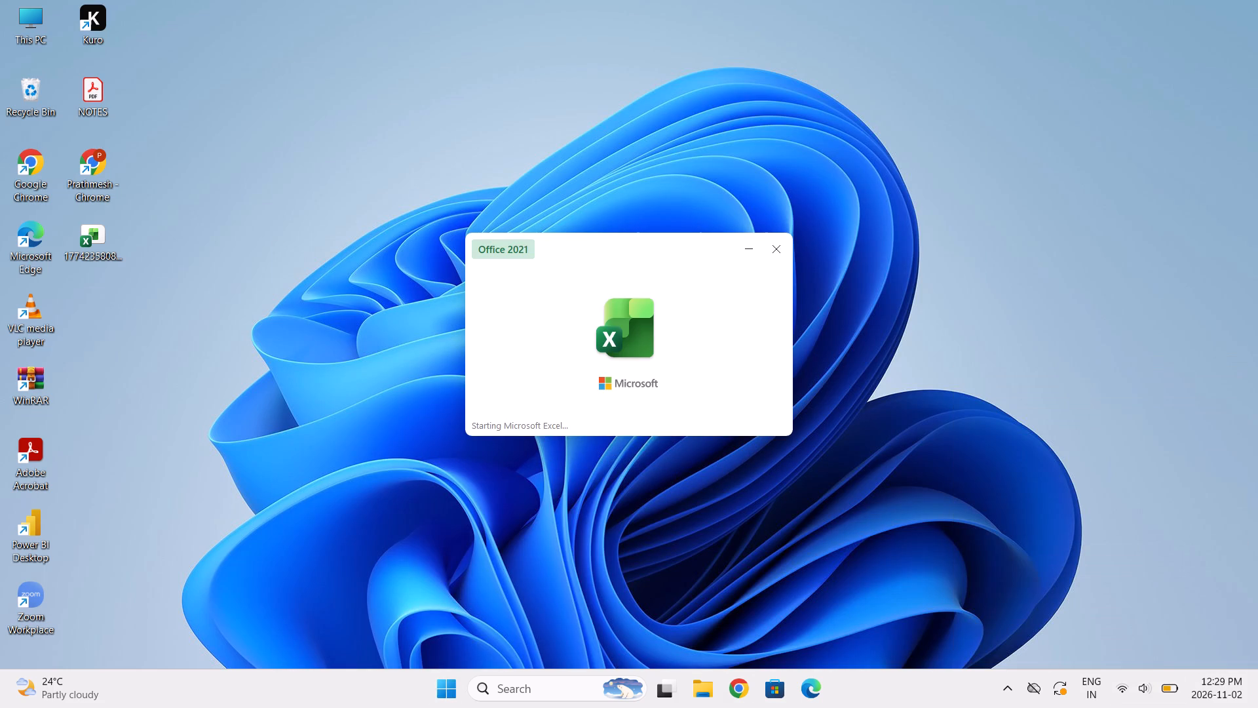
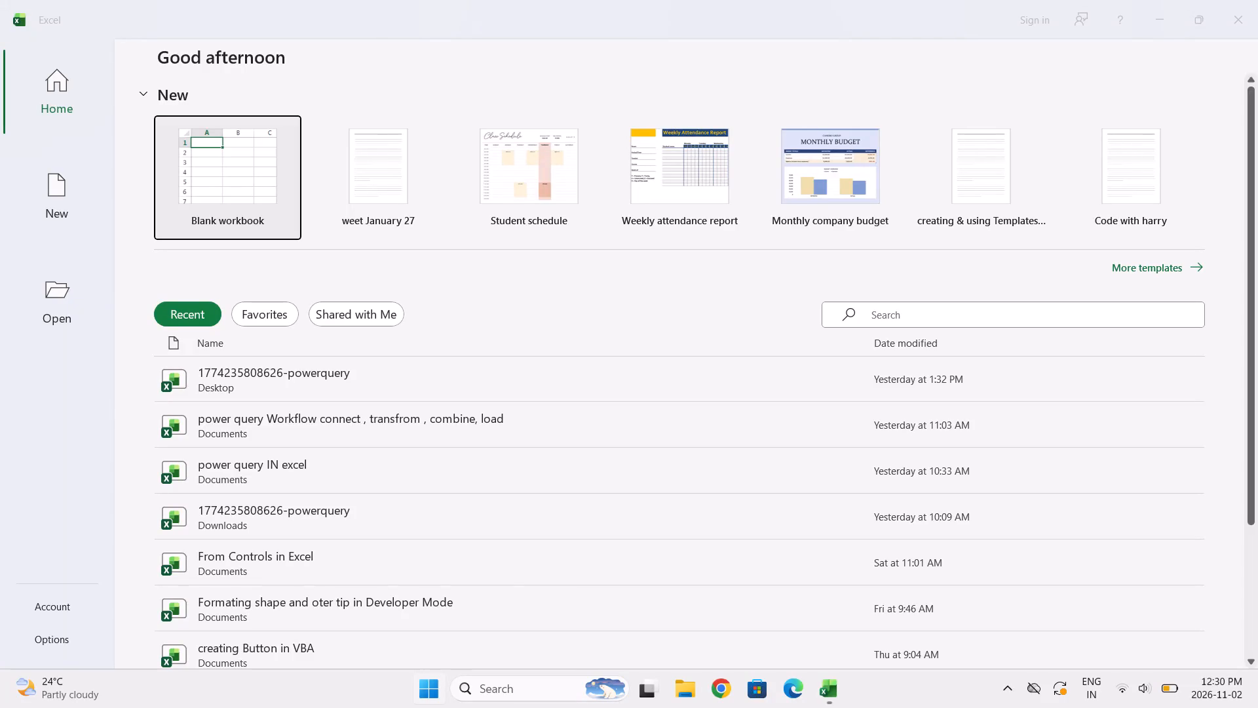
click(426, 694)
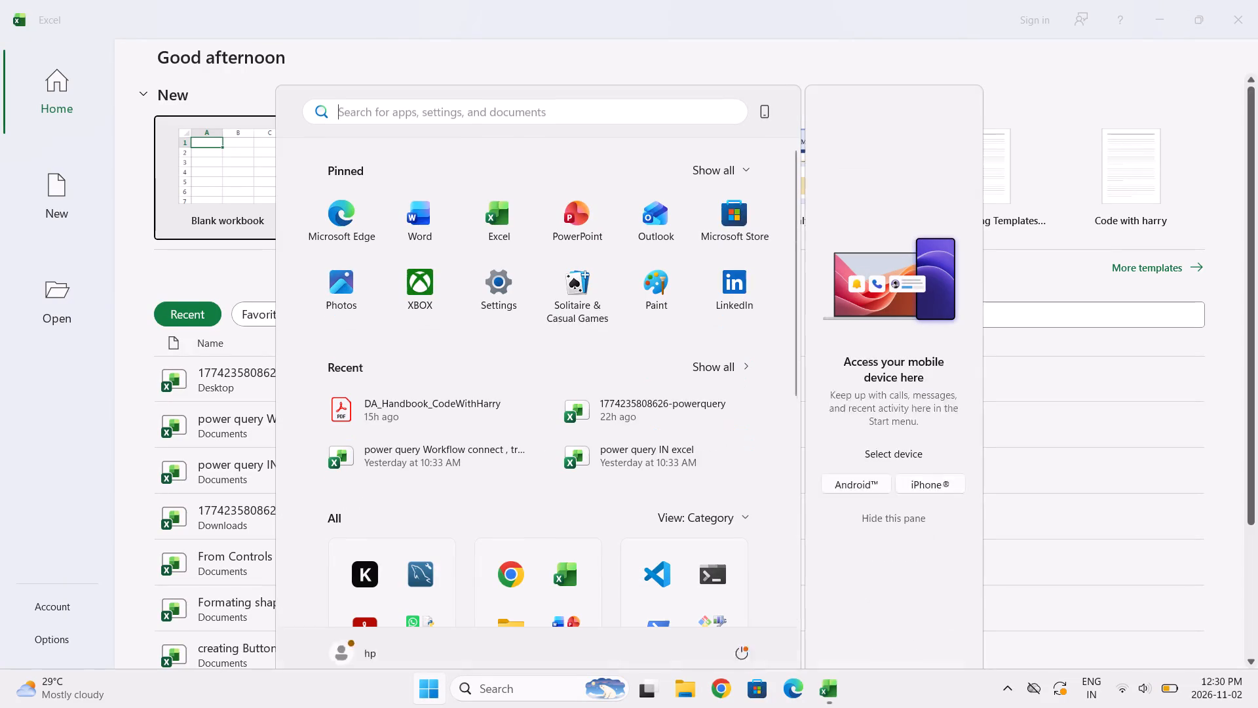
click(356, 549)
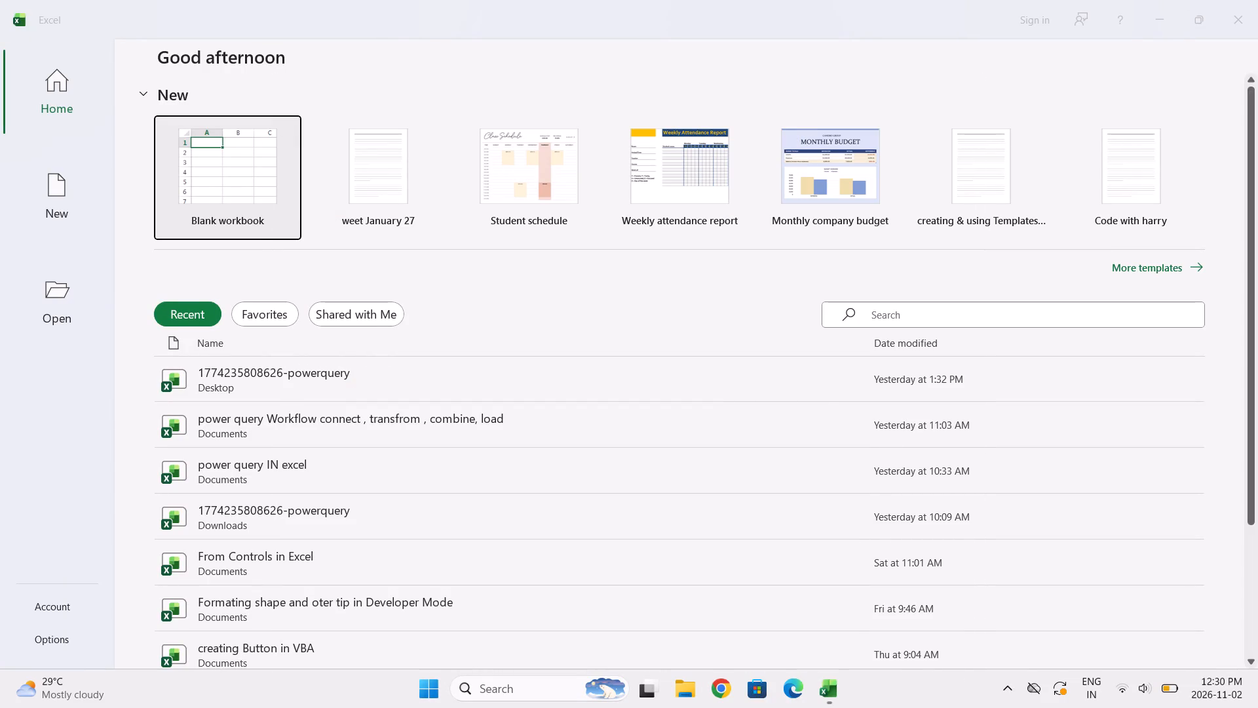
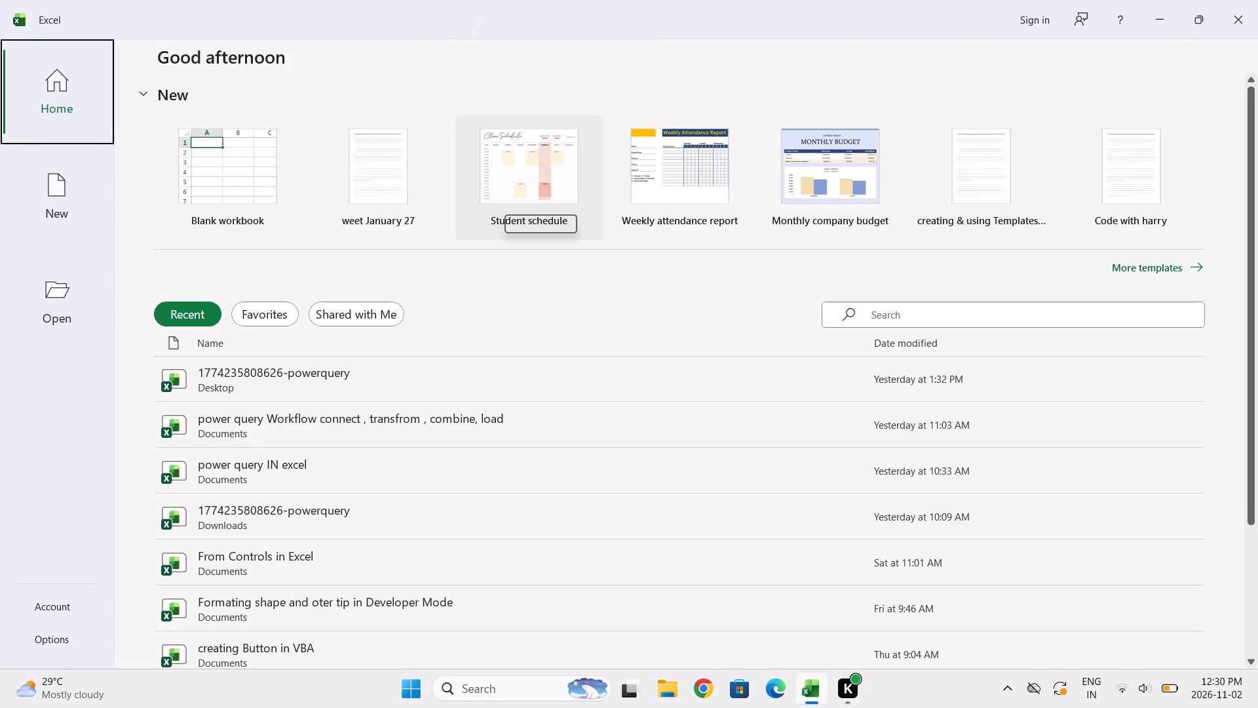
Open the recent workbook "power query Workflow connect , transfrom , combine, load", show its SampleData1 sheet and enable the external data content.
click(373, 427)
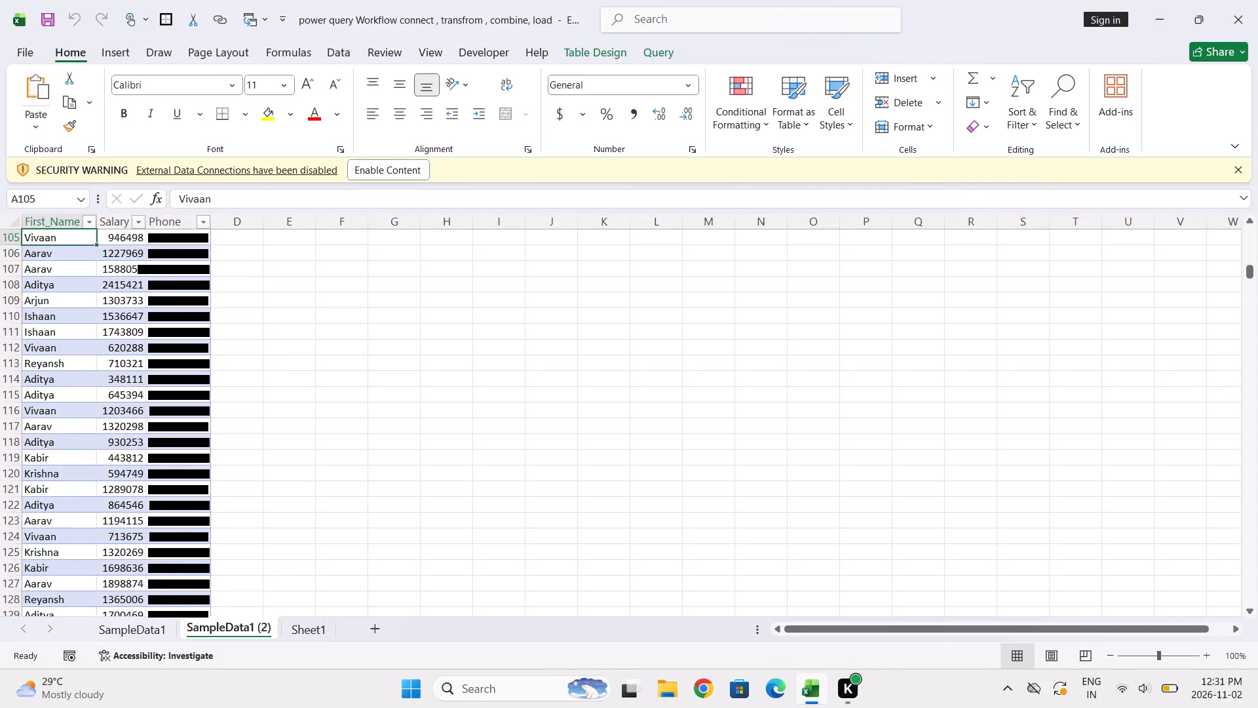
click(137, 630)
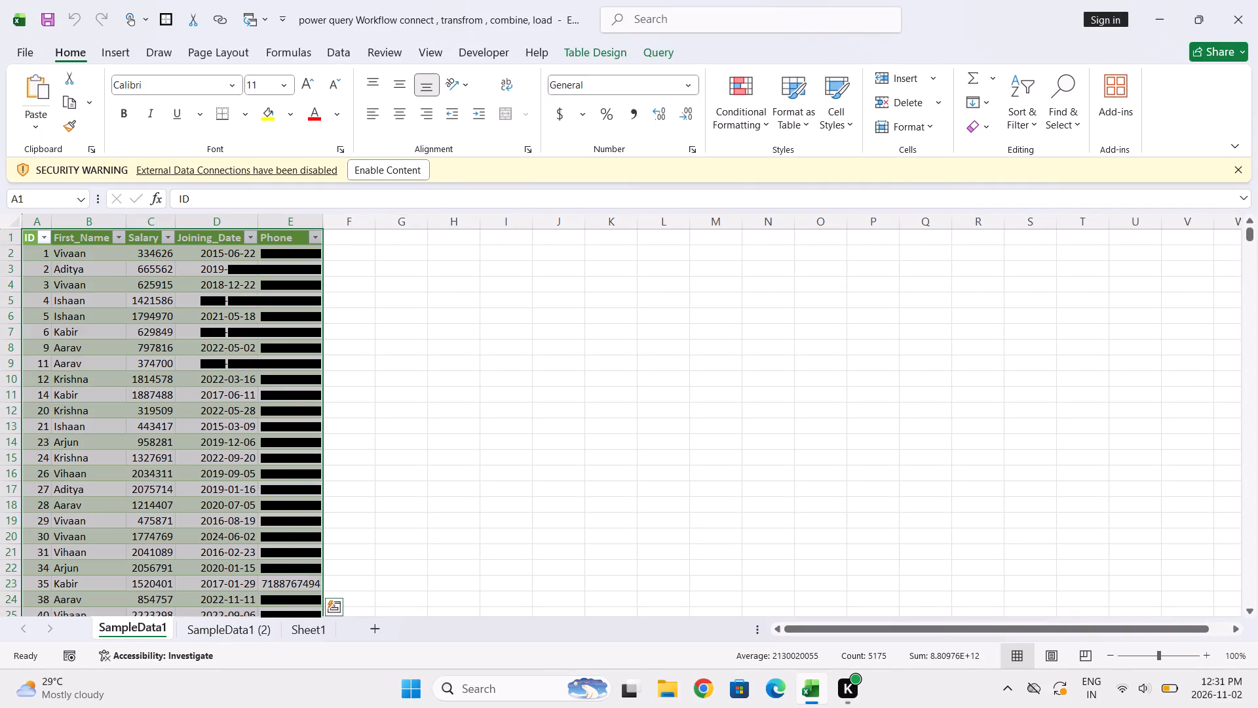
click(354, 174)
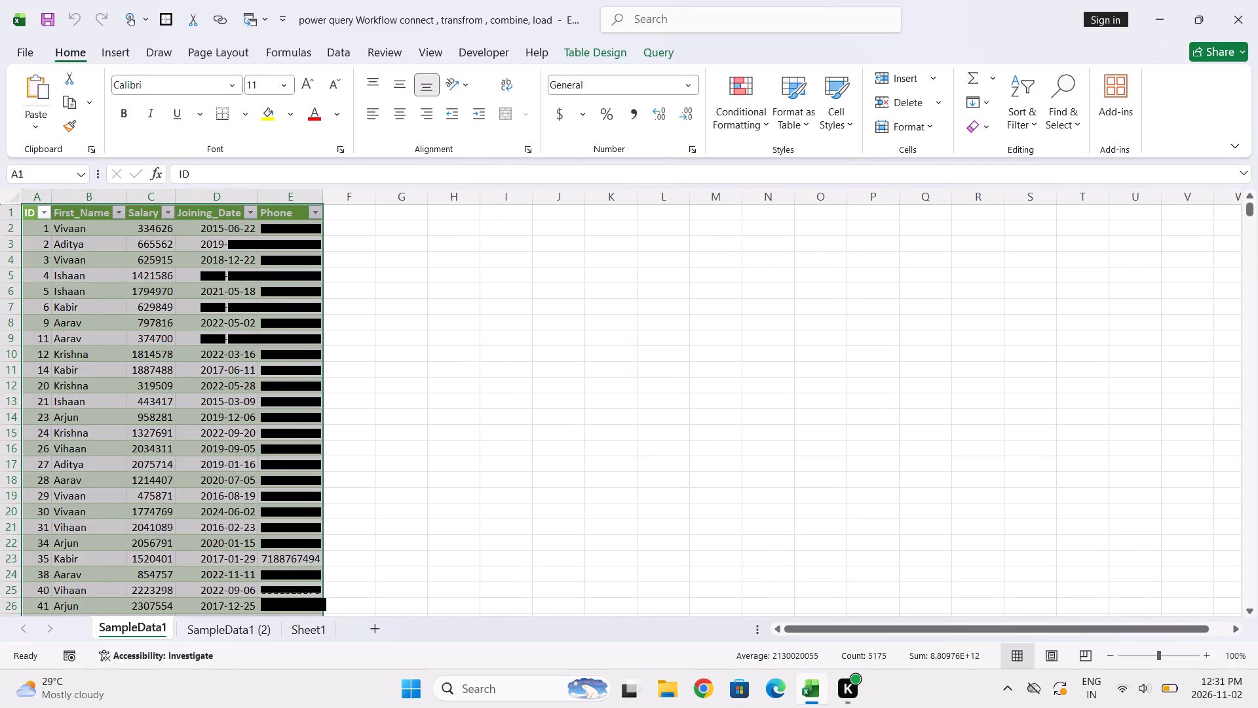
click(36, 60)
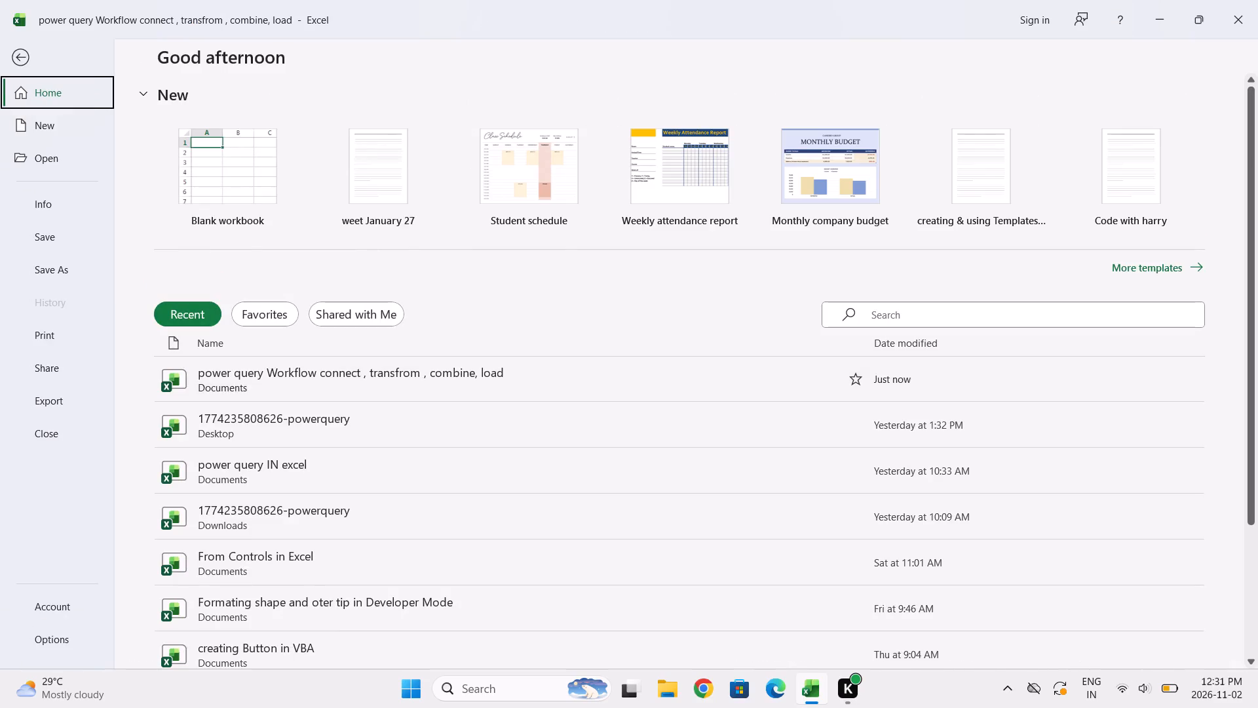
click(221, 428)
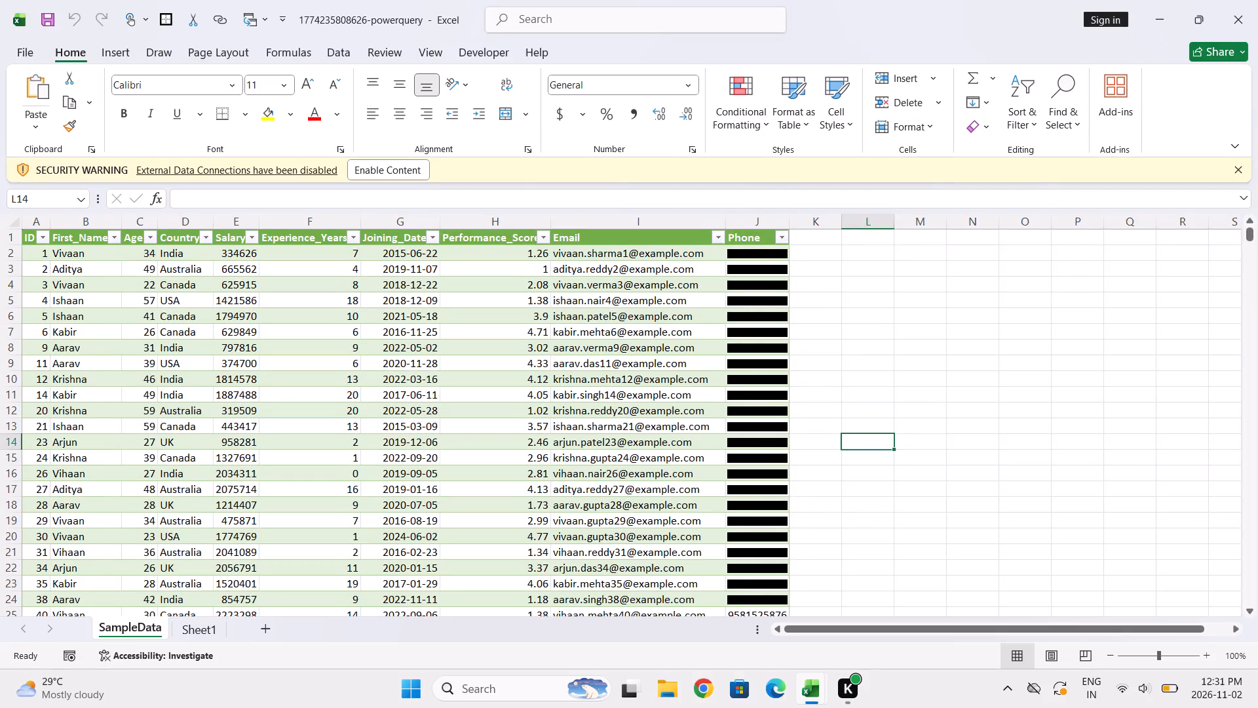
Change the First_Name entry in cell B2 of the SampleData sheet to Vivaan2.
click(92, 249)
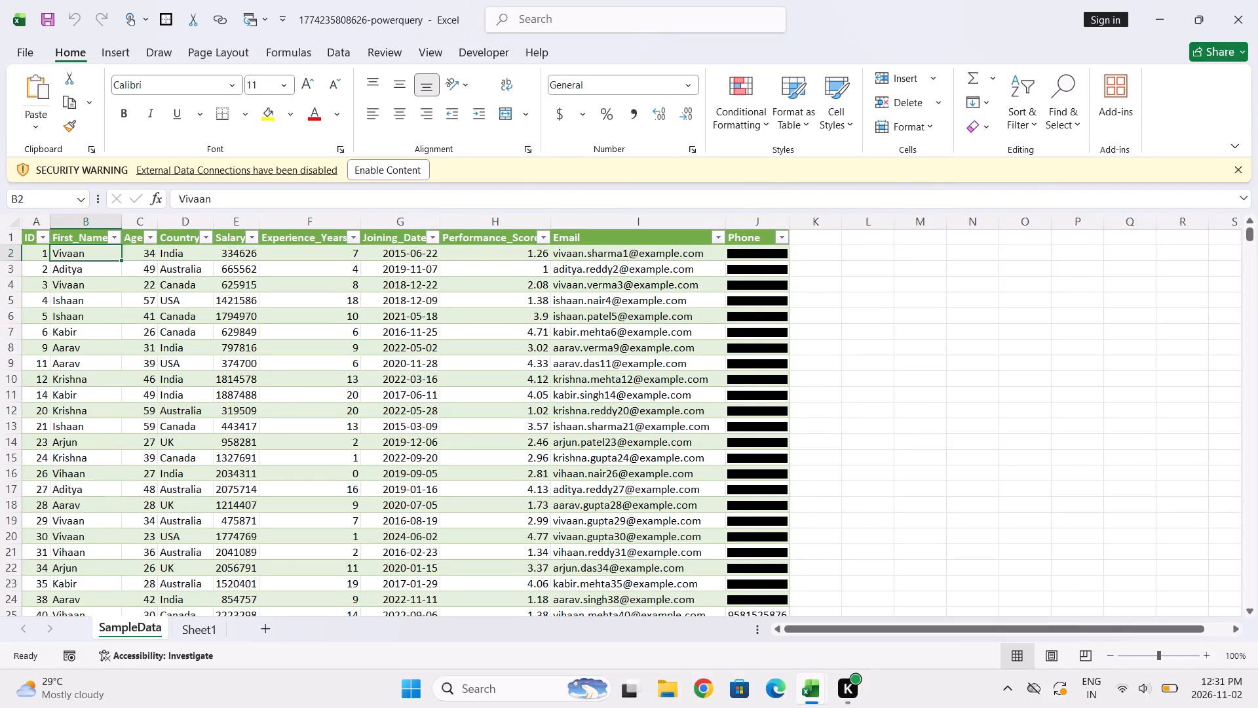
click(219, 205)
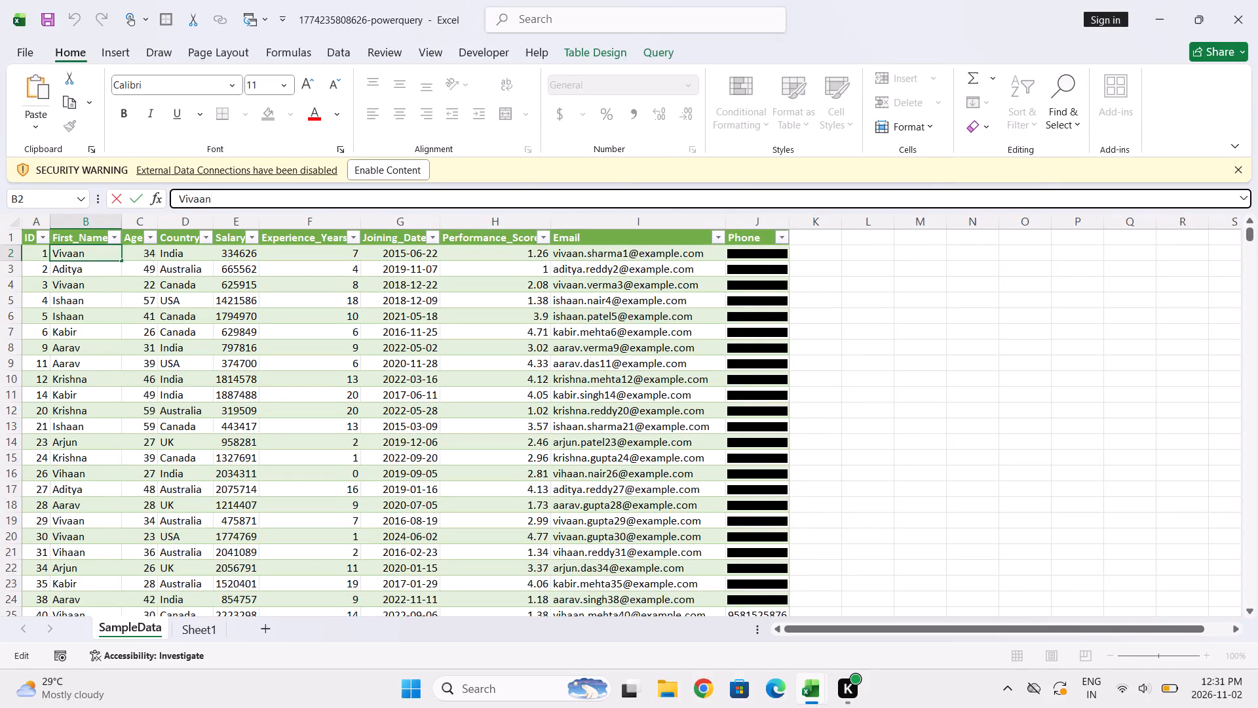
key(2)
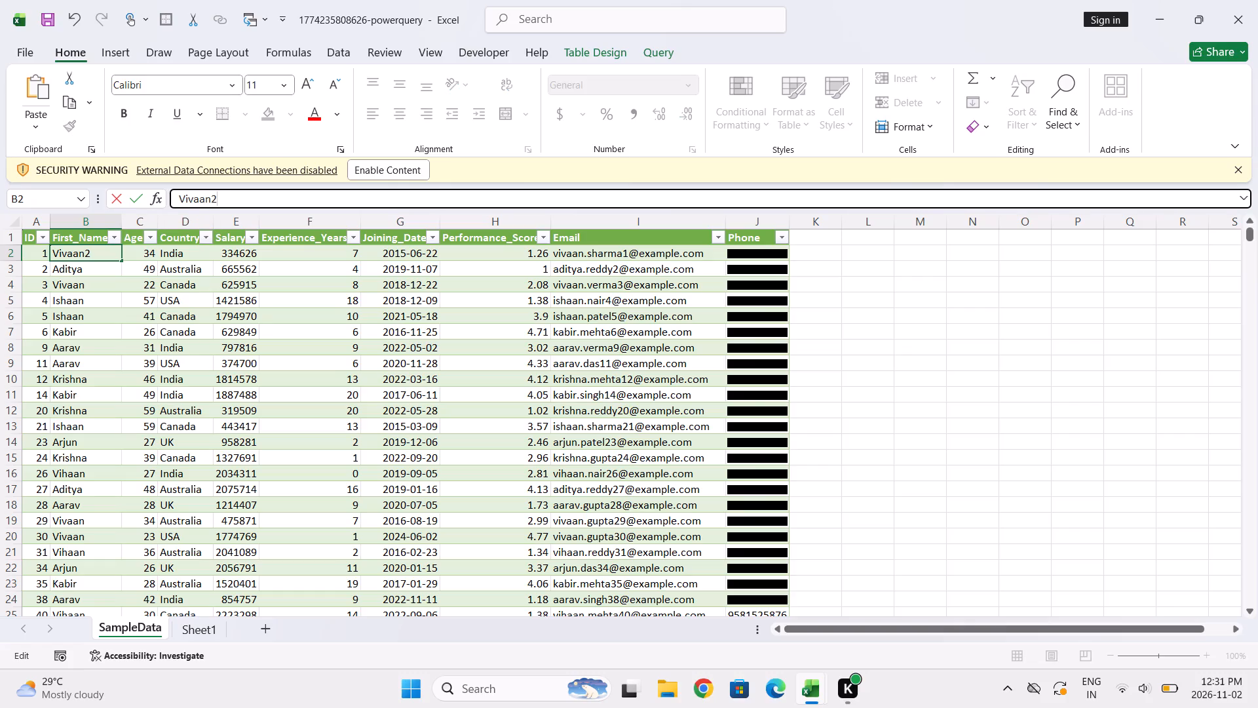
Shorten the First_Name entry in cell B10 of the SampleData sheet to Krish.
click(88, 377)
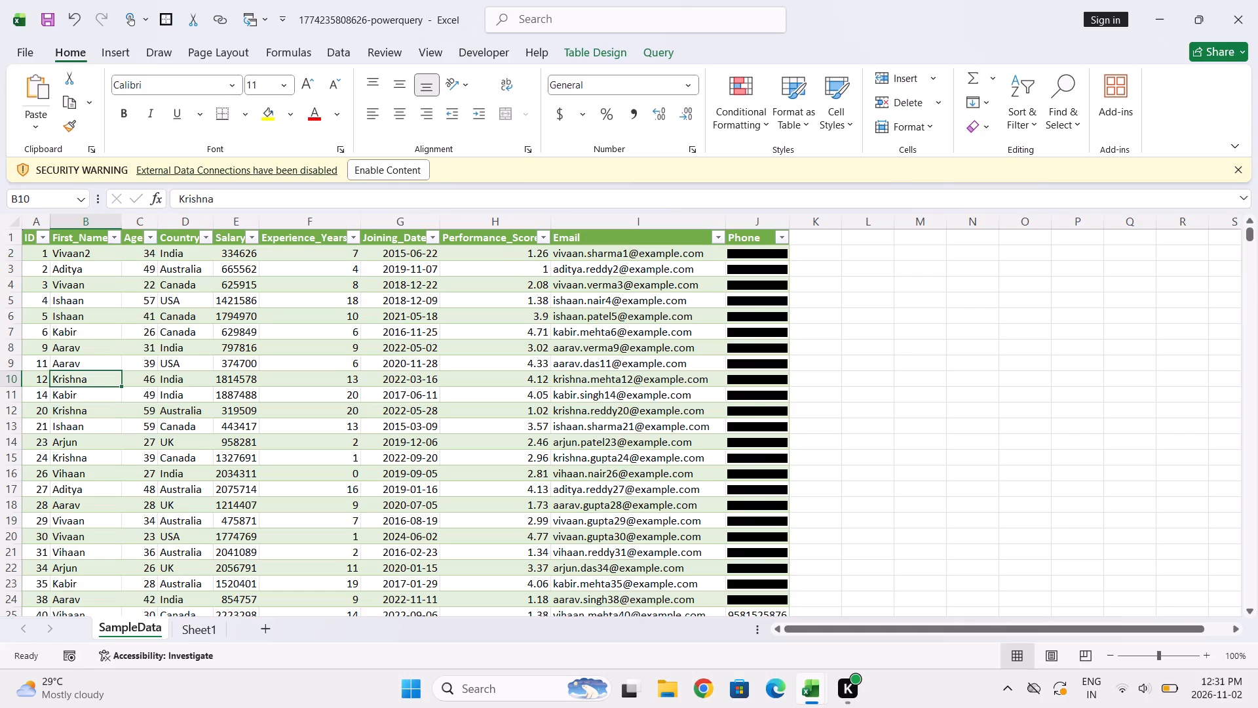
click(230, 193)
key(BackSpace)
key(BackSpace)
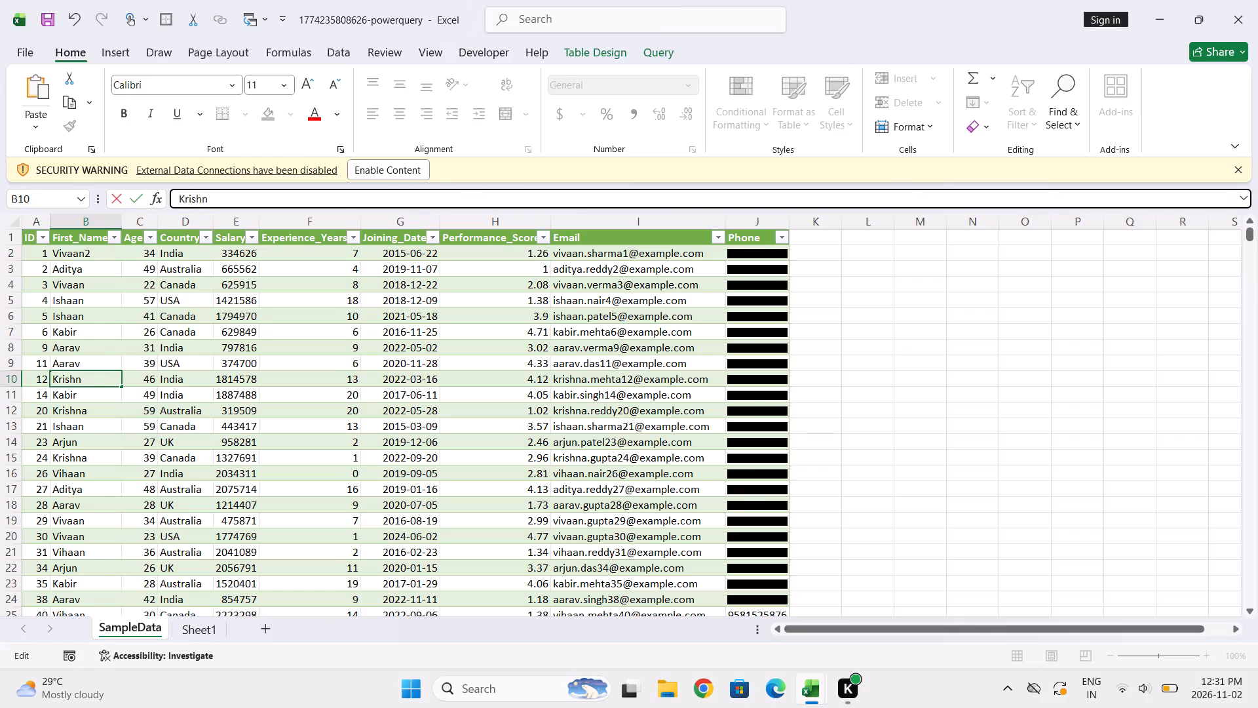
click(469, 385)
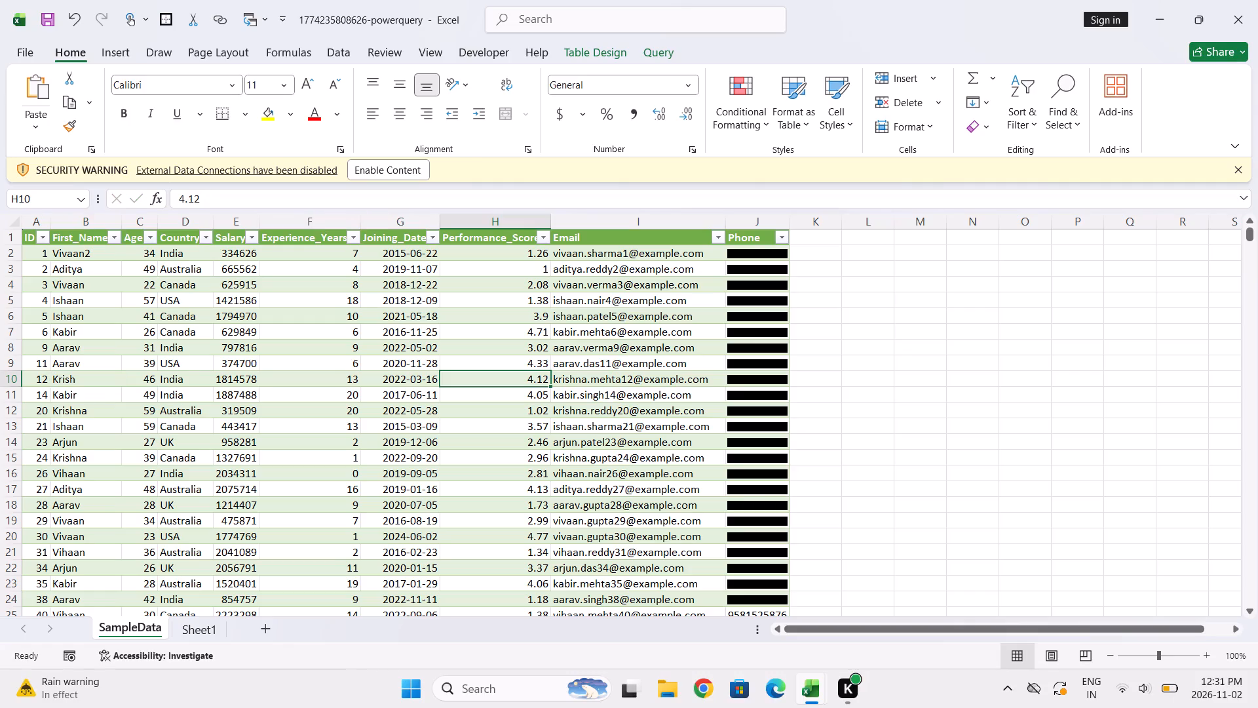
Return to the "power query Workflow connect , transfrom , combine, load" workbook from the recent files.
click(155, 311)
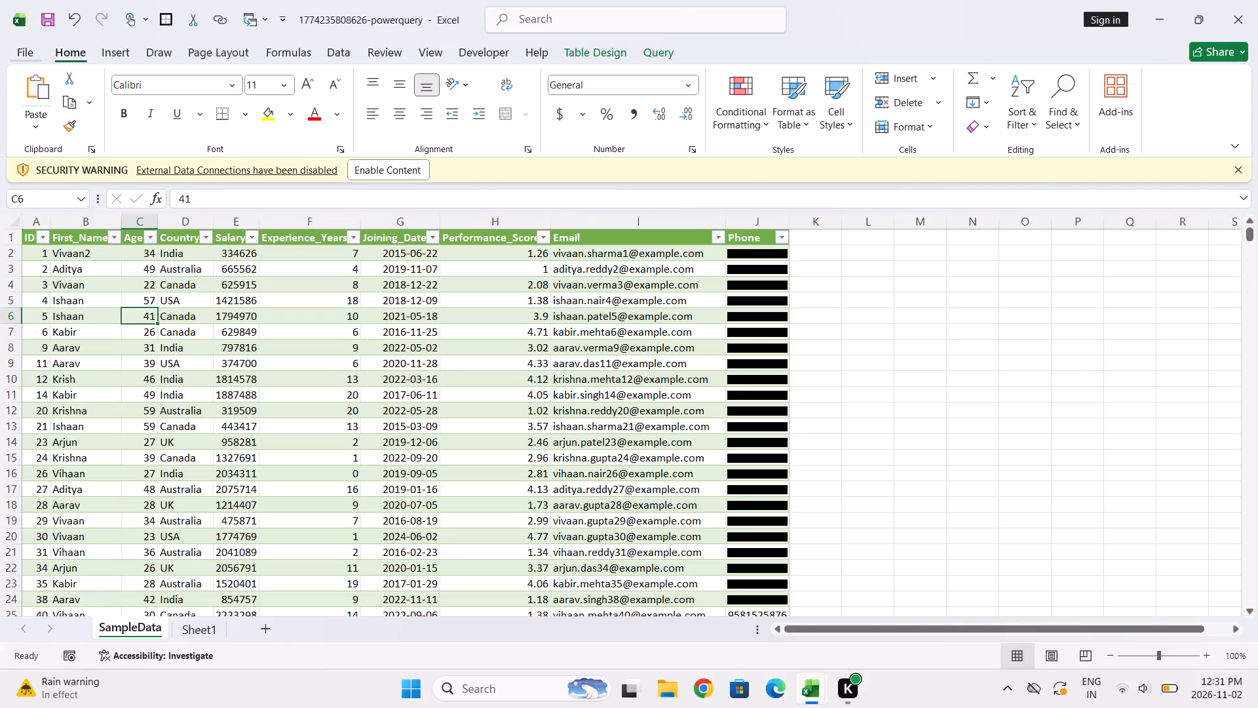
click(23, 52)
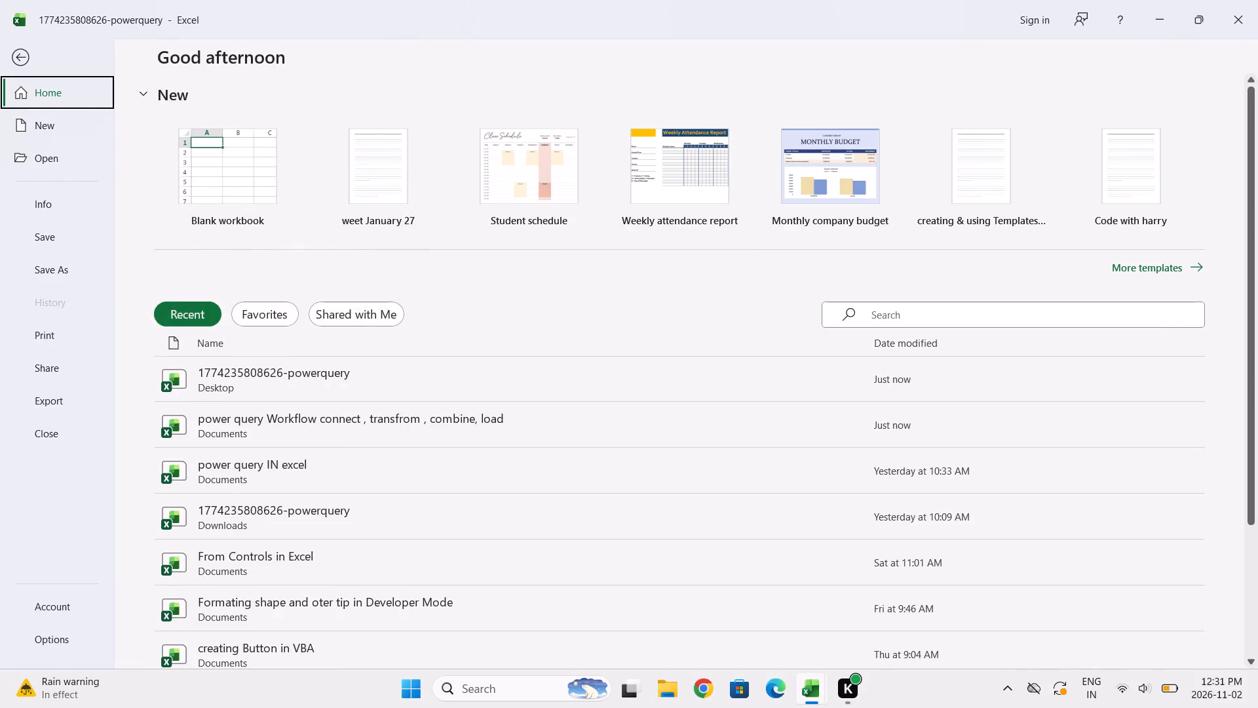
click(244, 374)
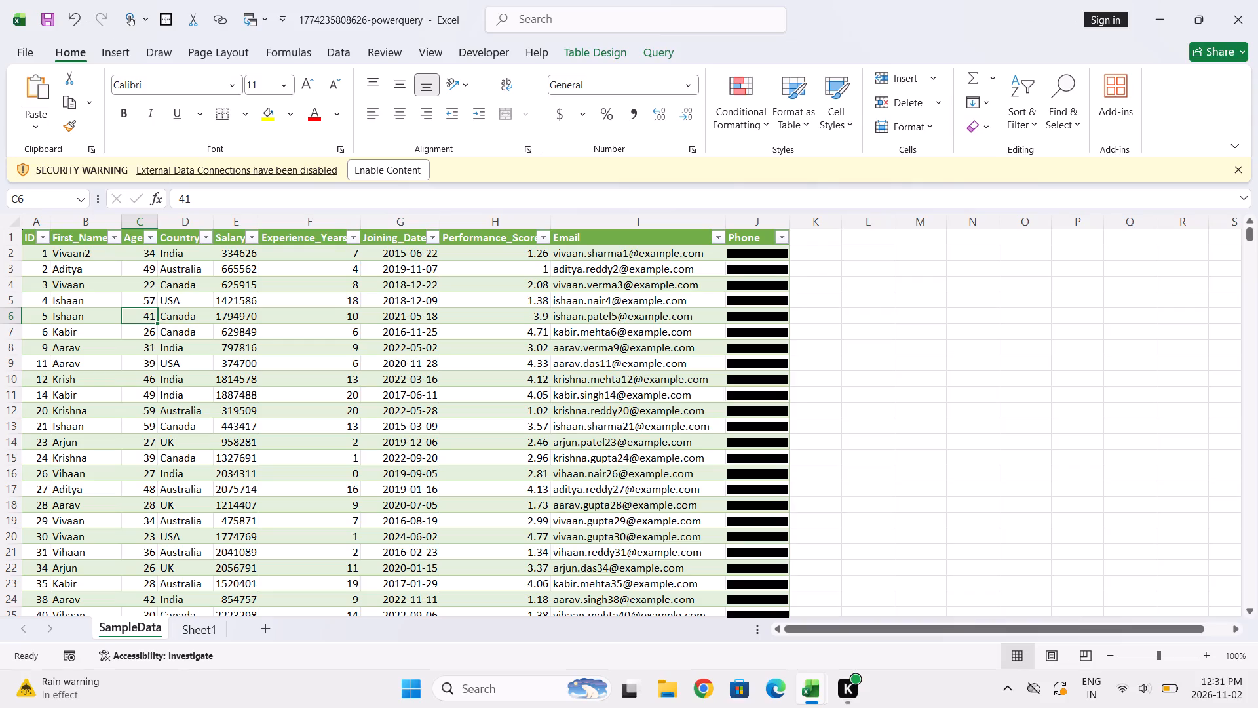
click(37, 52)
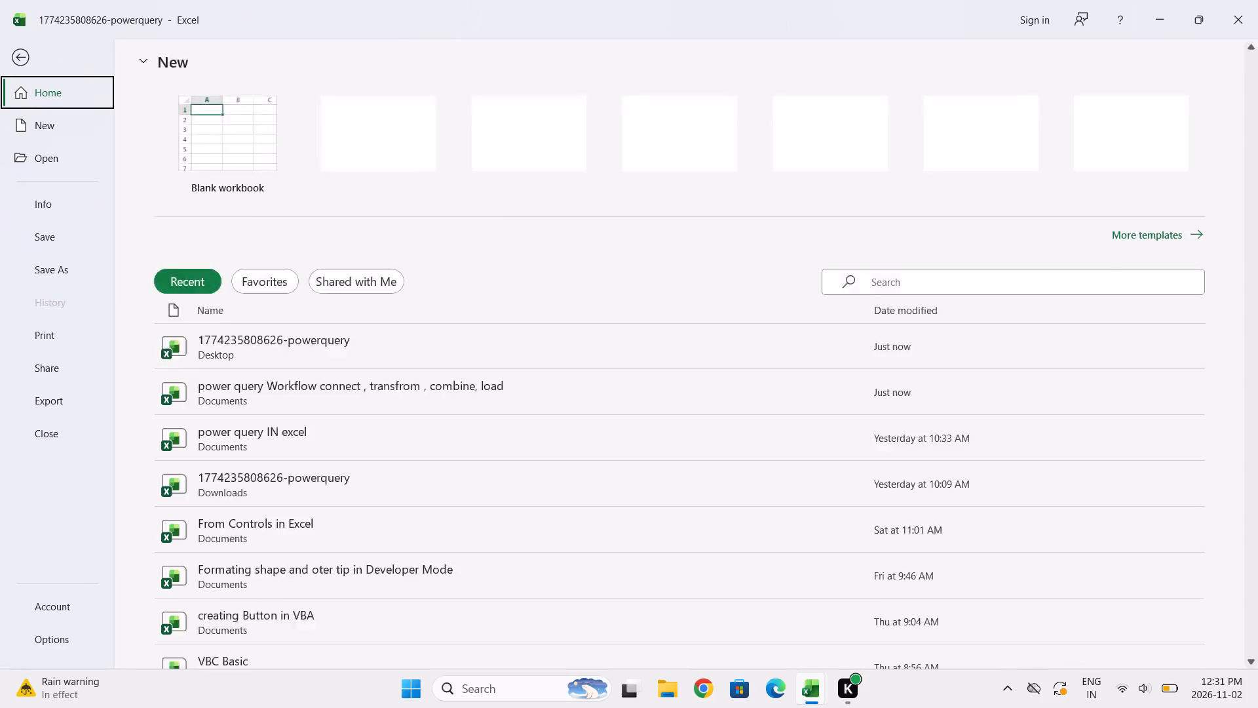
click(214, 415)
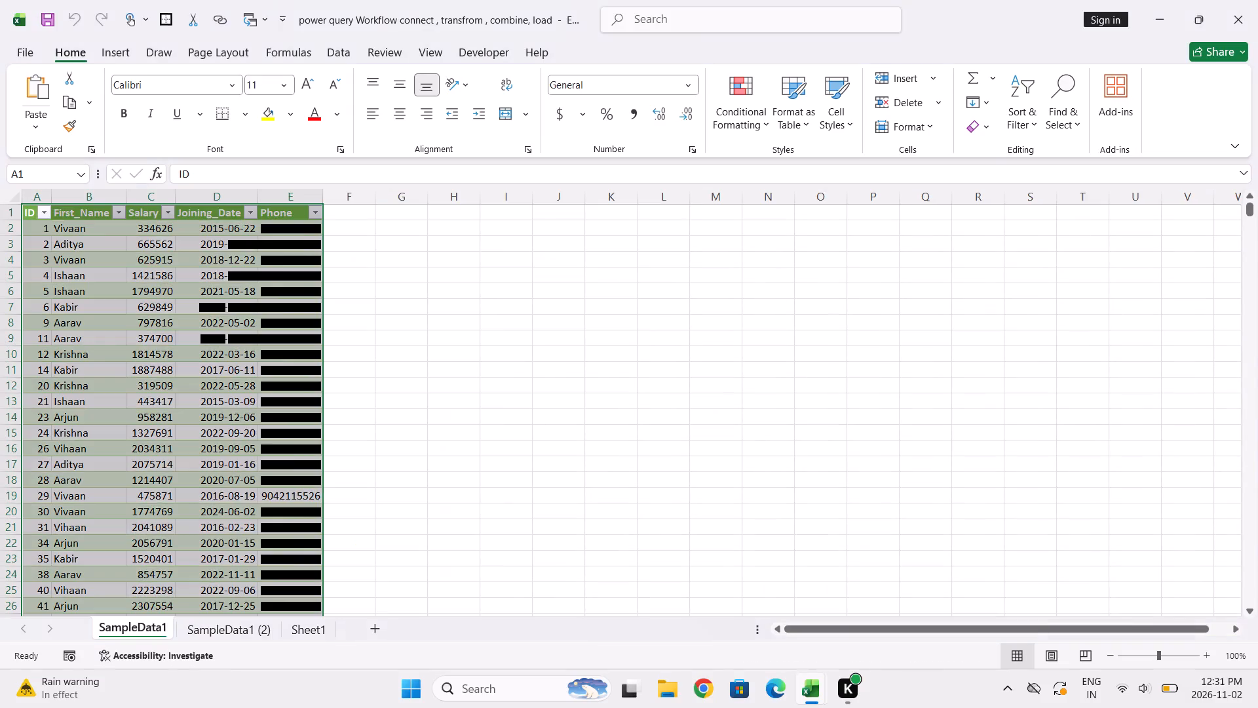
Refresh the query table on the SampleData1 sheet, and run the refresh again after the background one finishes.
click(422, 397)
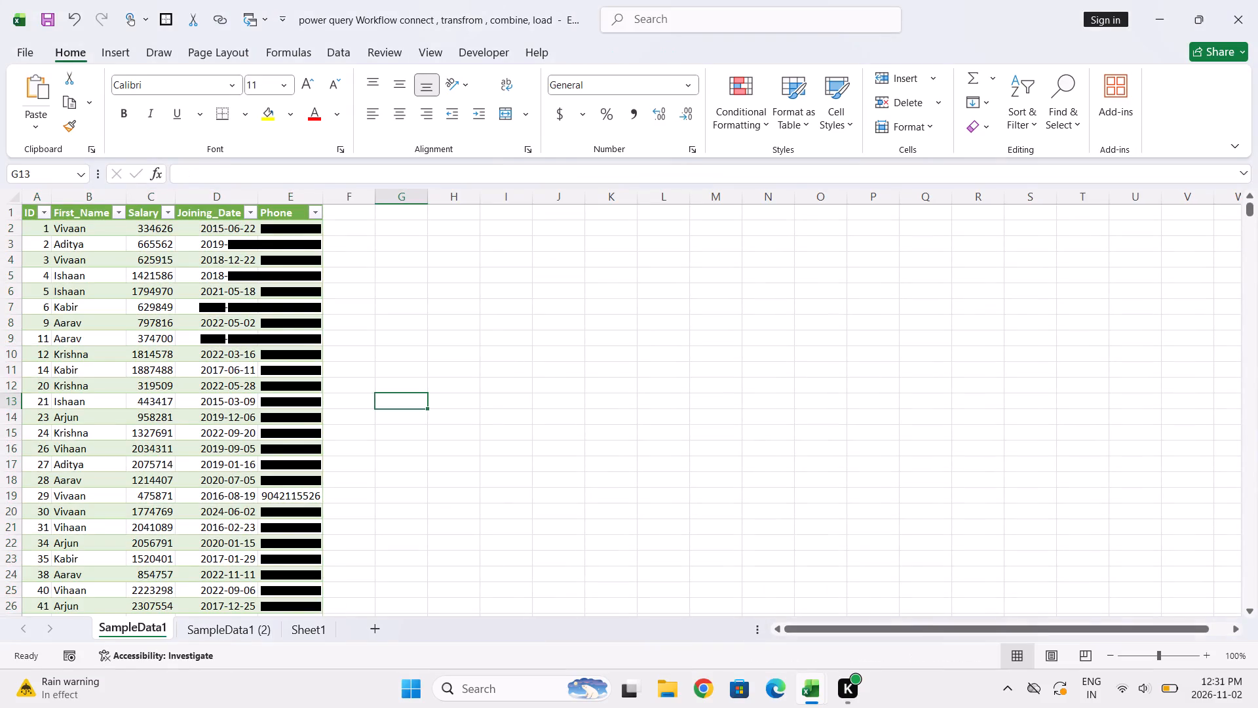
click(37, 232)
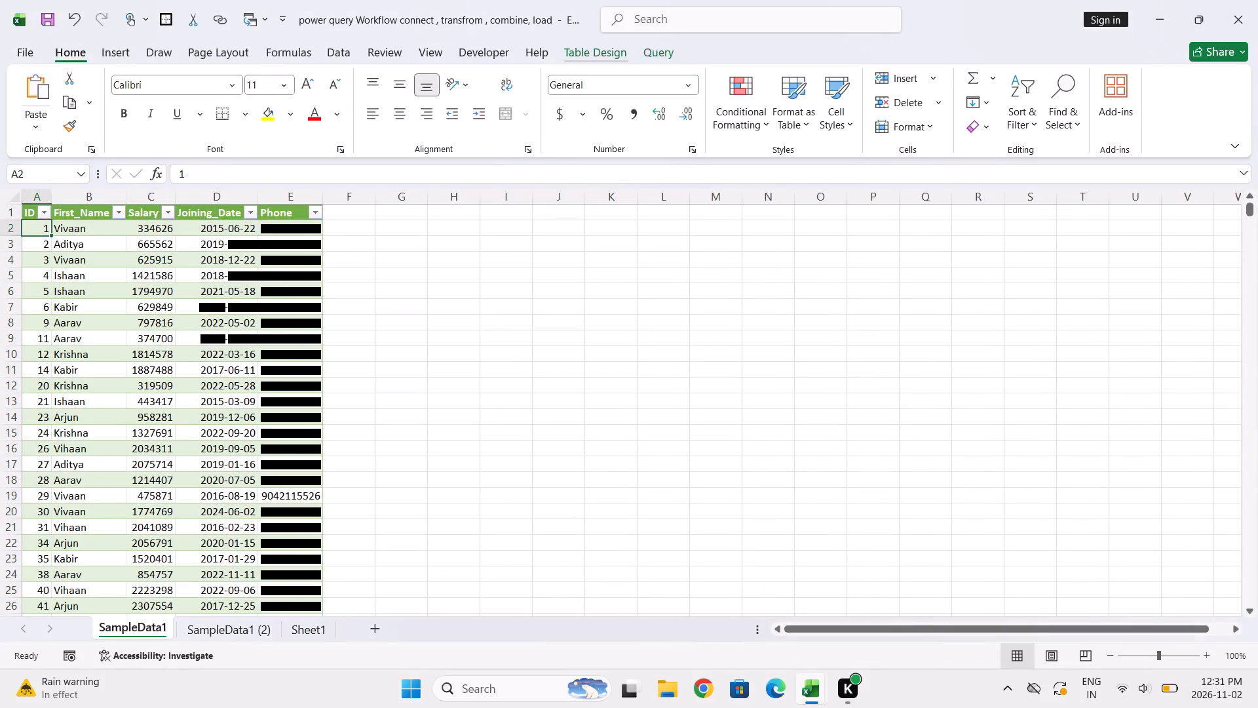
click(579, 50)
click(639, 49)
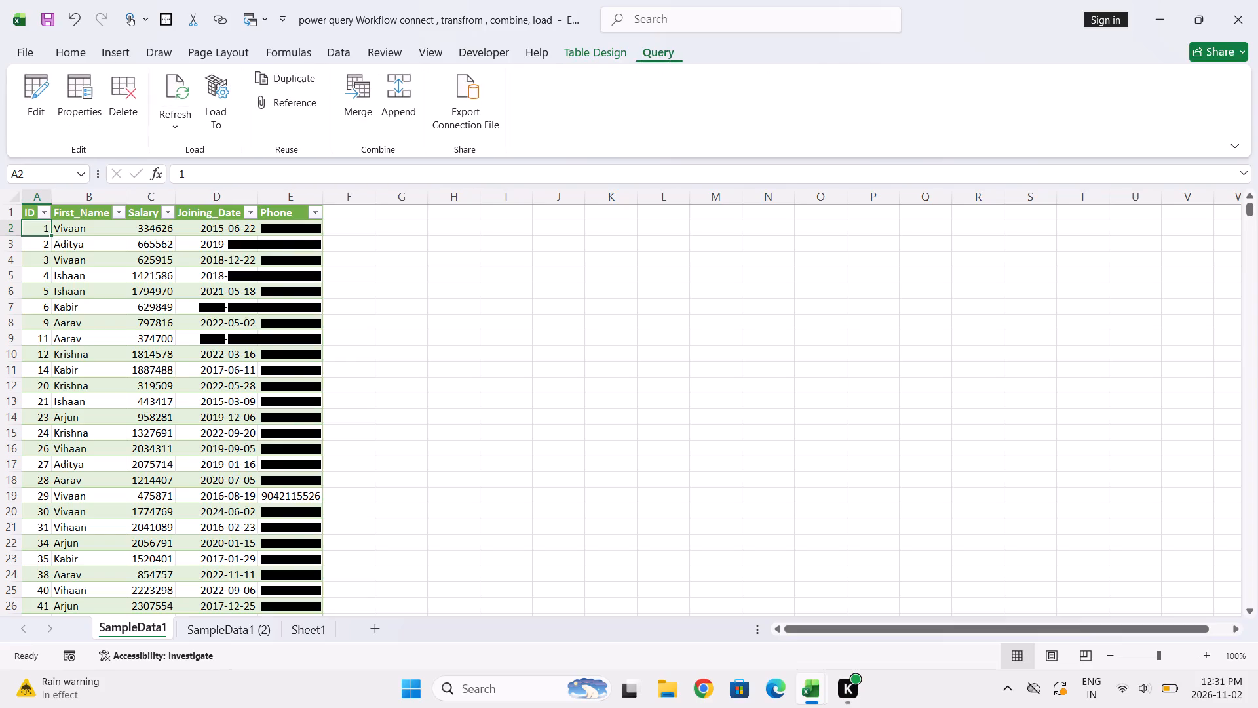
click(177, 117)
click(187, 144)
click(181, 100)
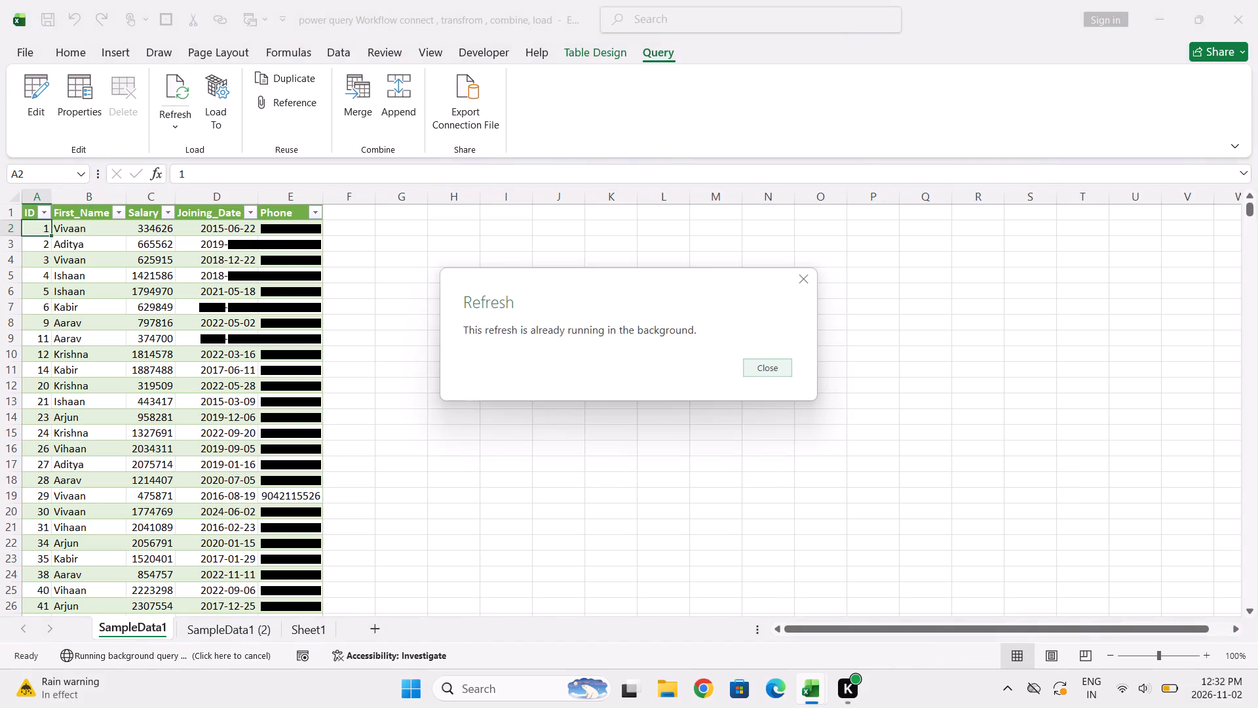
click(766, 364)
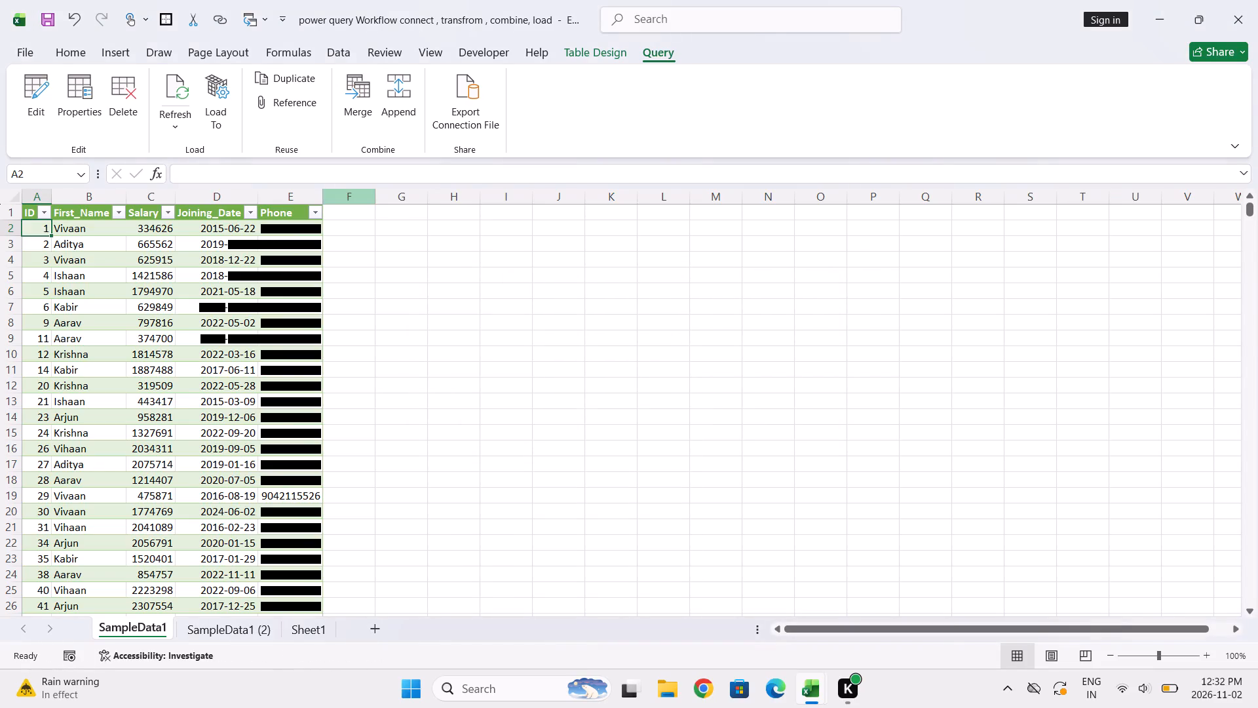
click(177, 114)
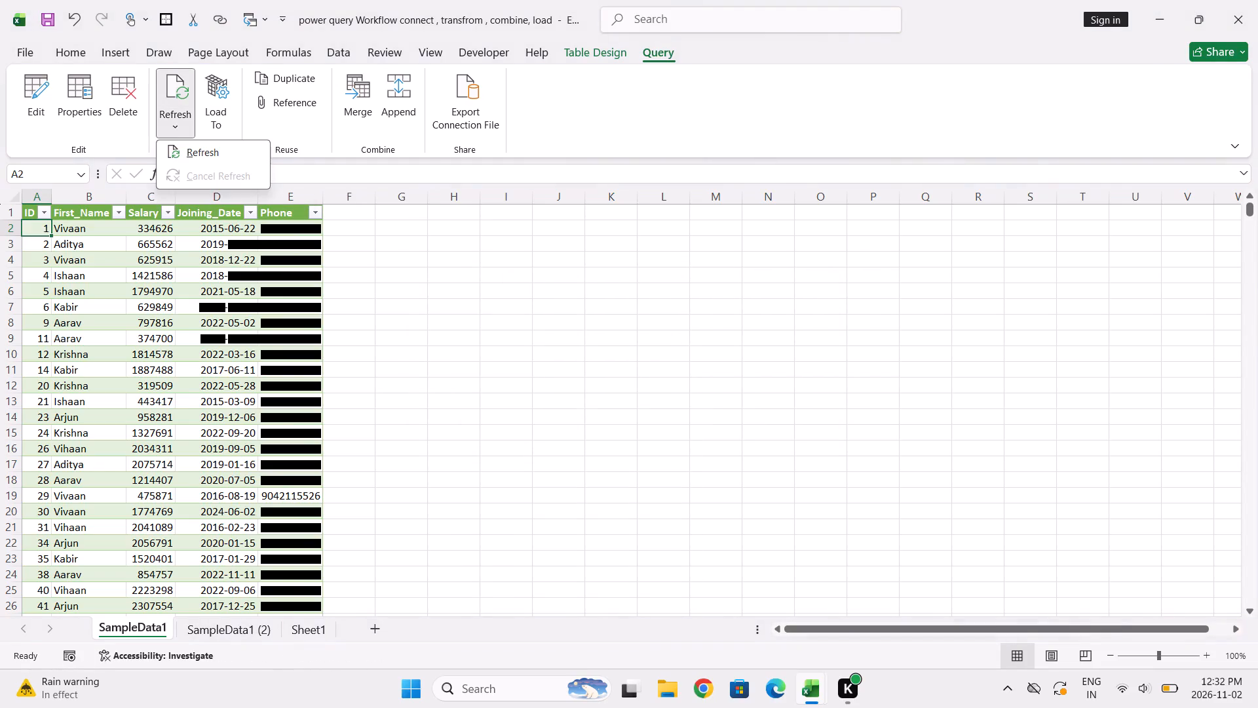
click(207, 148)
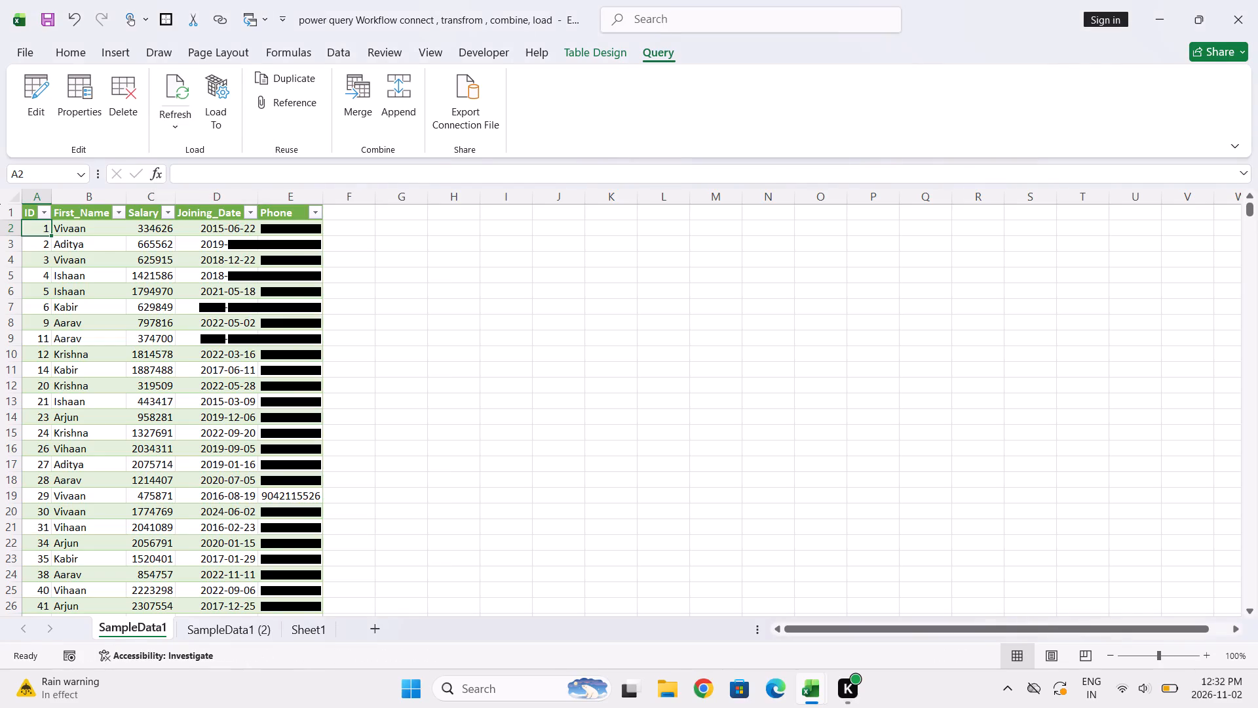
Refresh the query table on the SampleData1 (2) sheet twice.
click(219, 627)
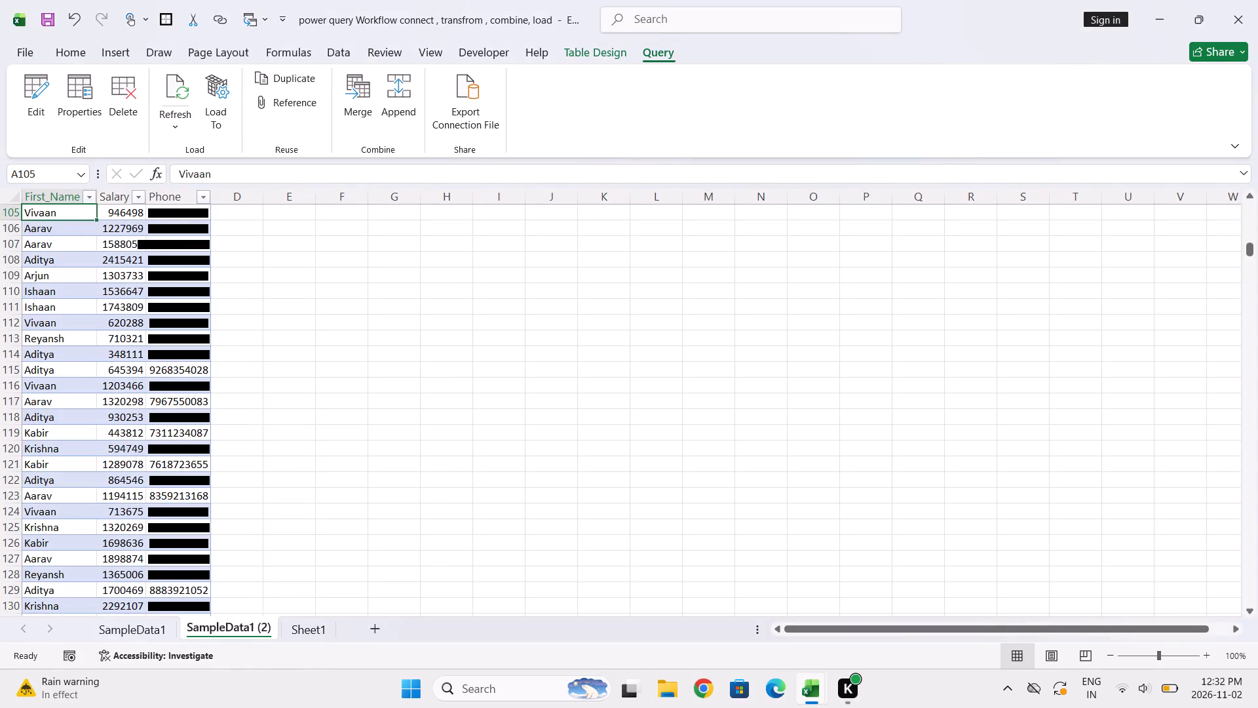
click(170, 113)
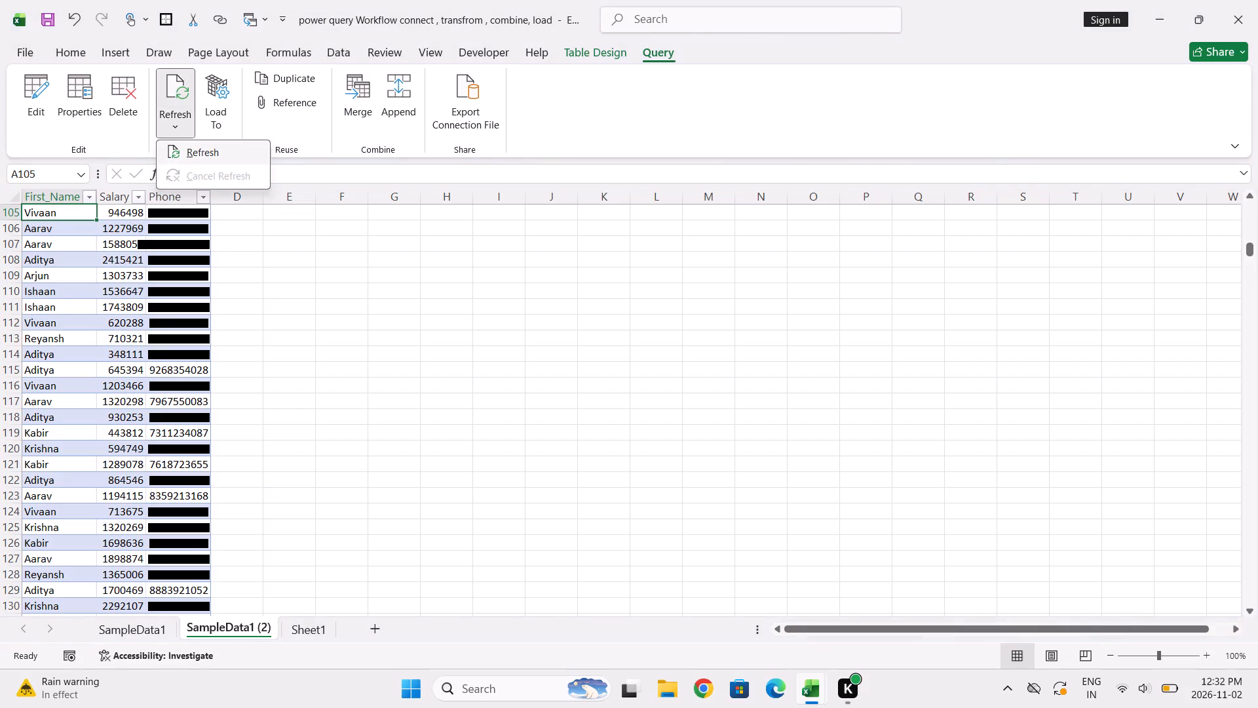
click(198, 151)
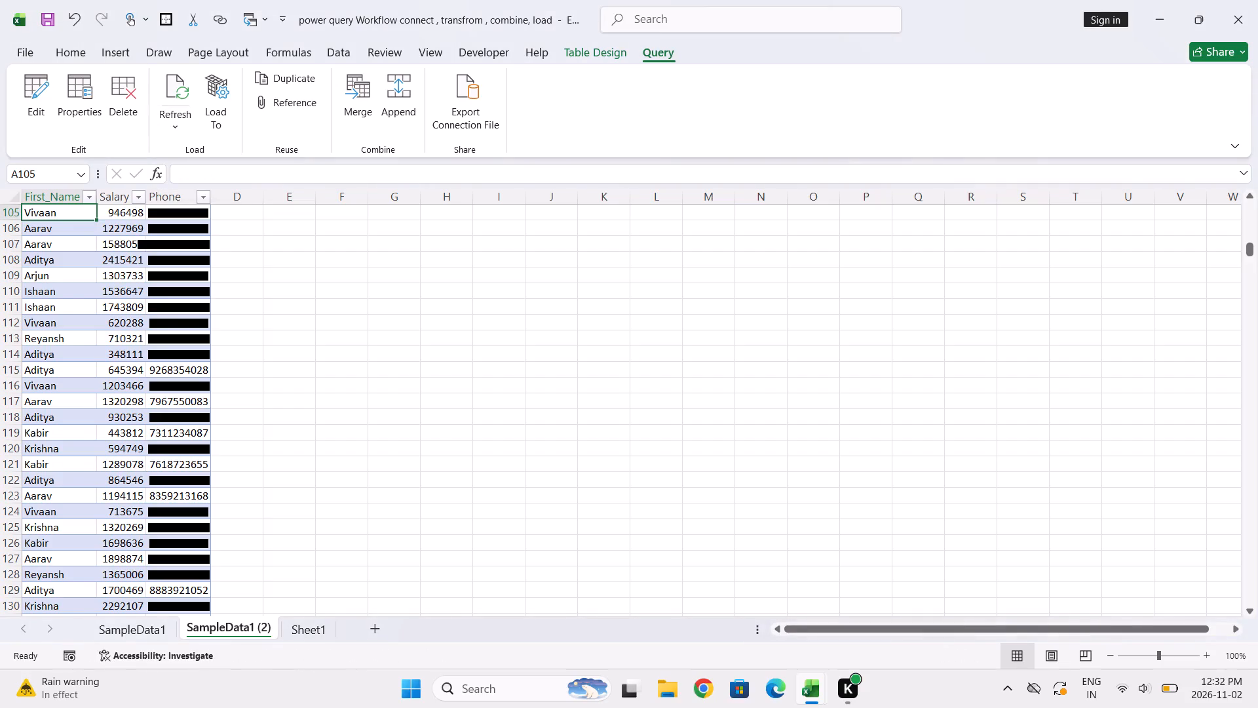
click(180, 128)
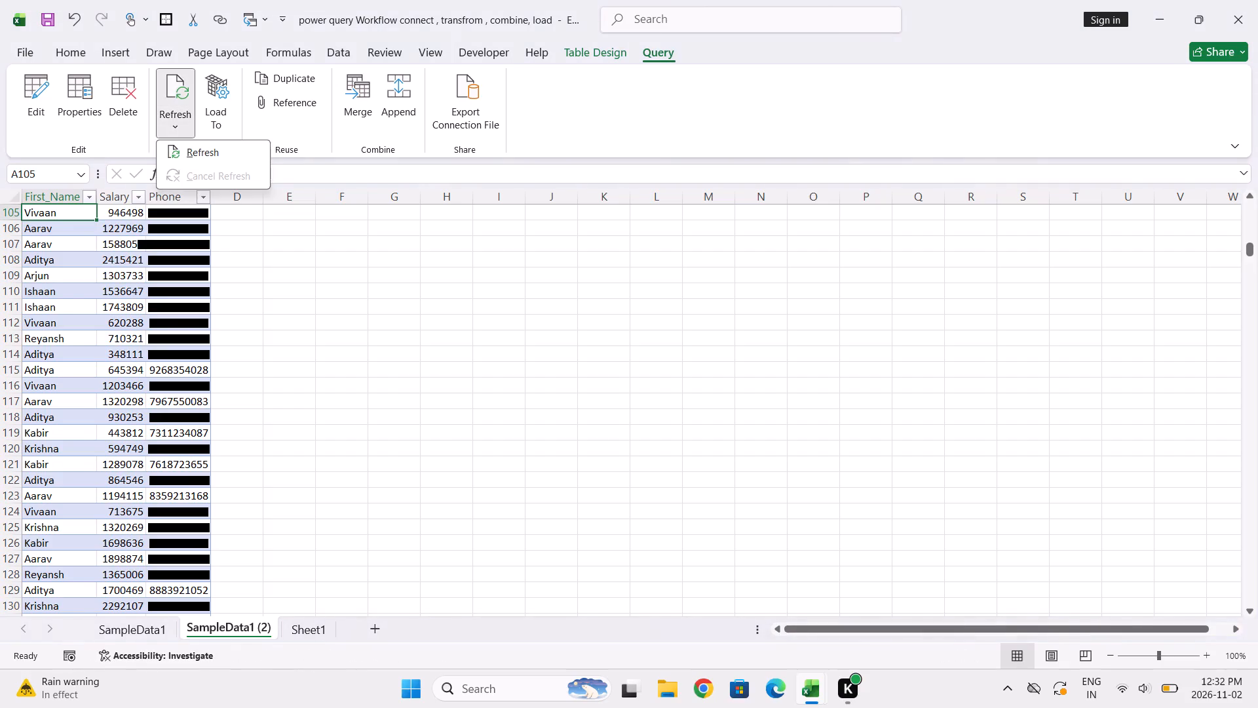
click(191, 148)
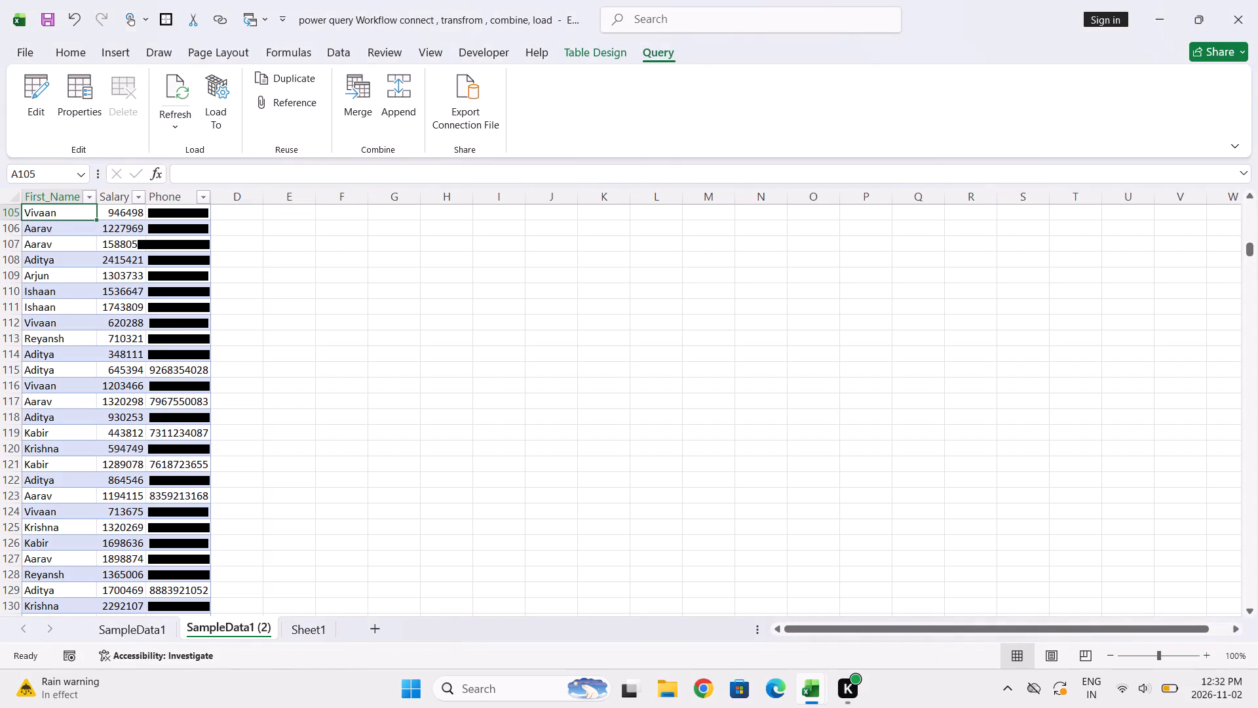
Switch to the Sheet1 worksheet.
click(308, 630)
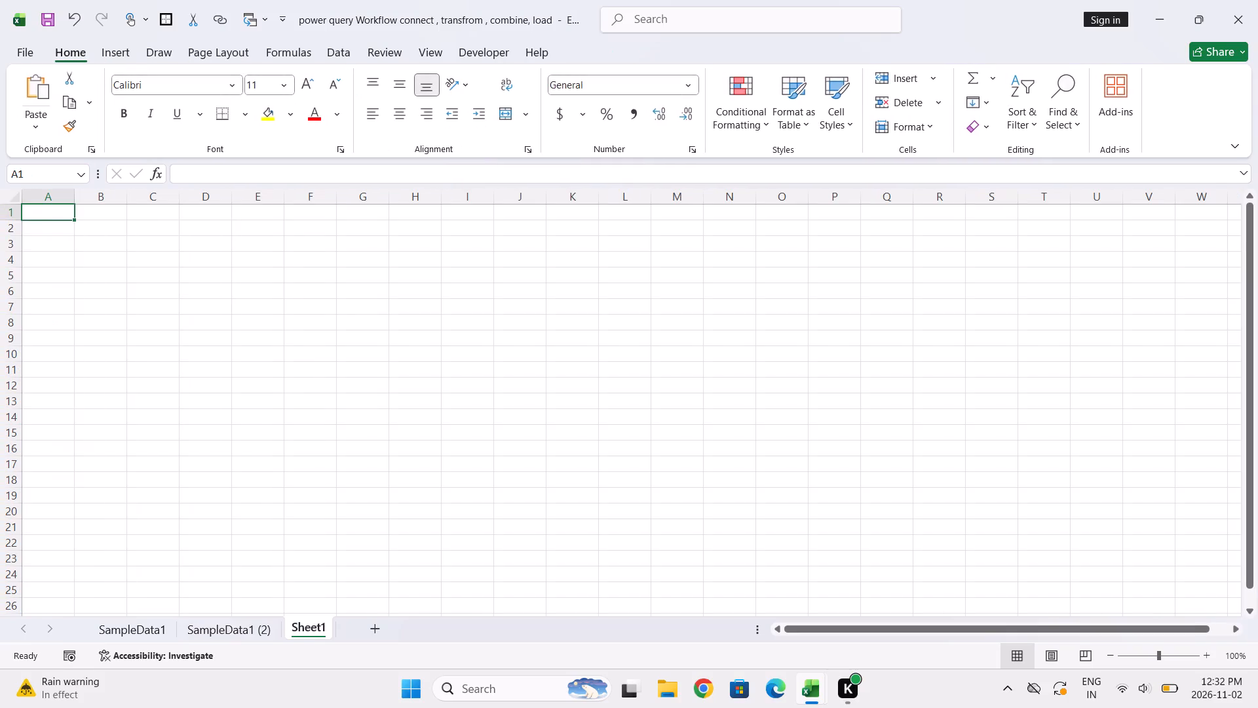
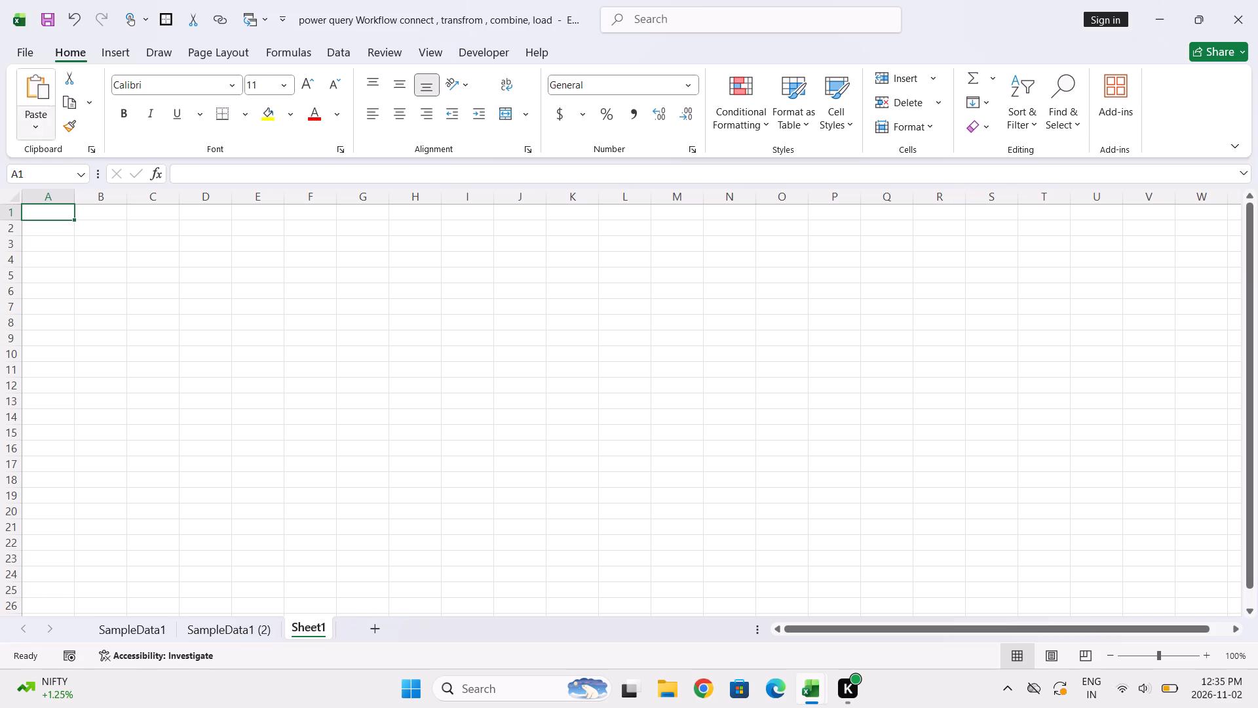
click(334, 54)
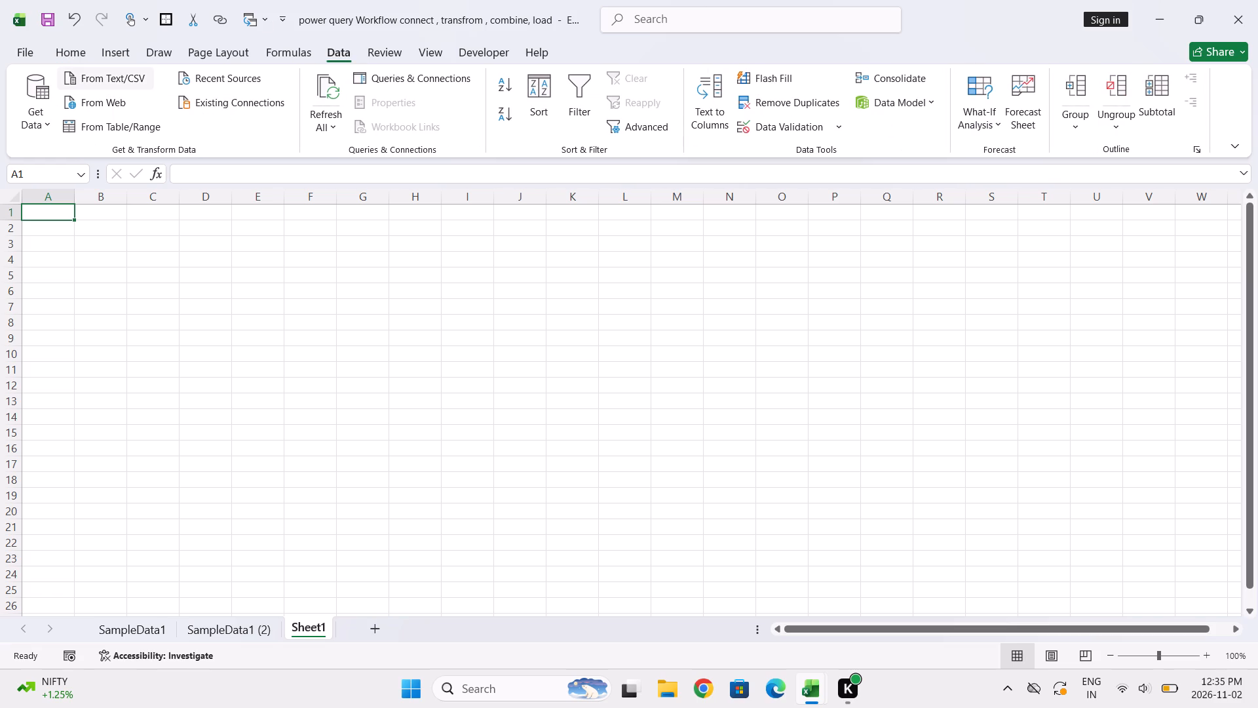
click(29, 127)
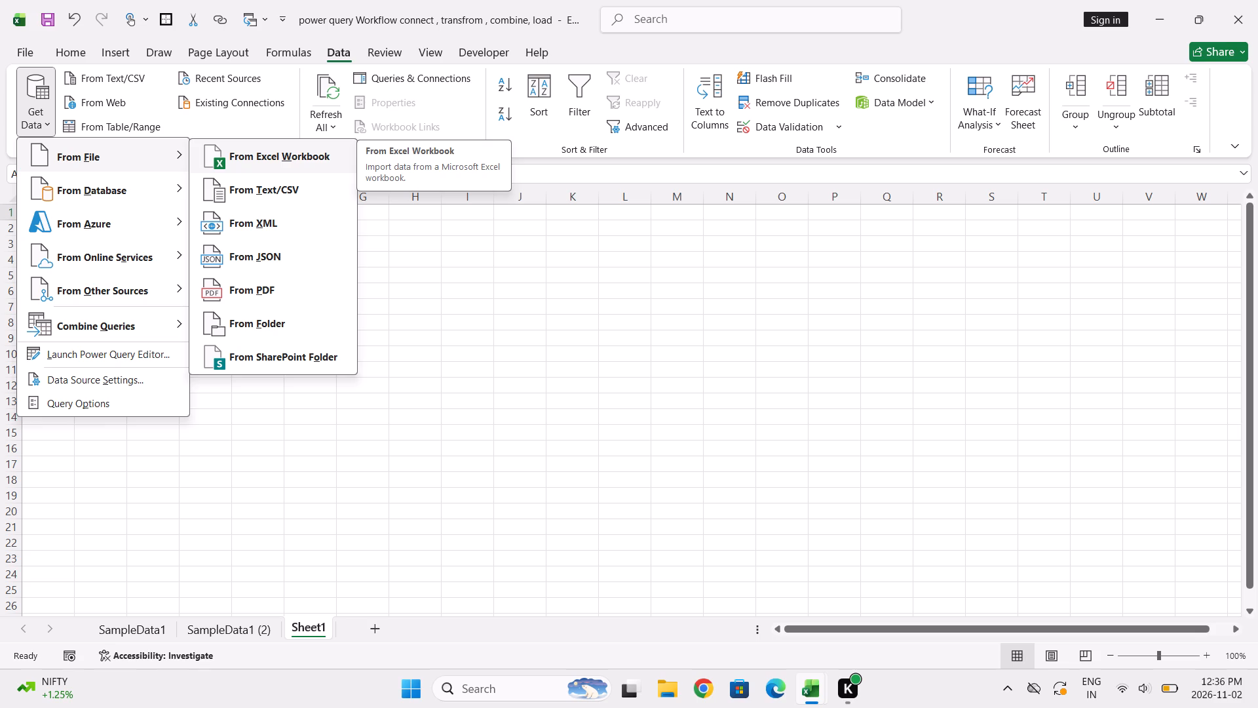
click(235, 157)
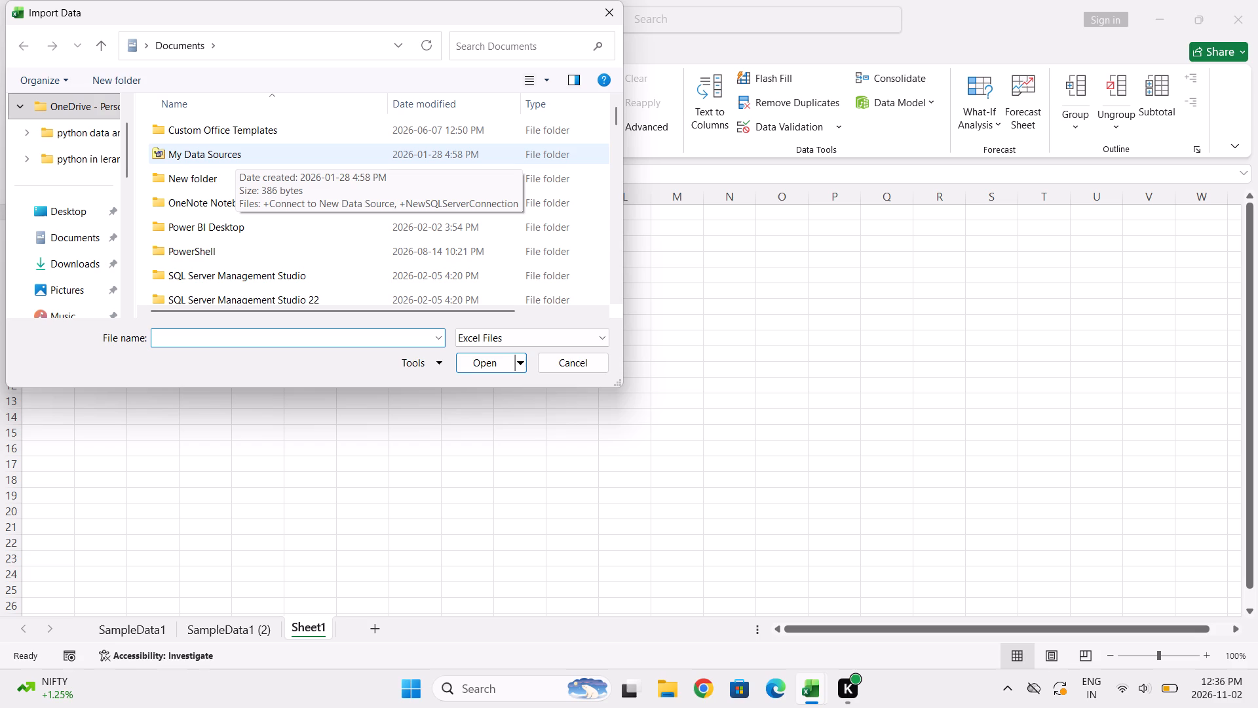
click(81, 207)
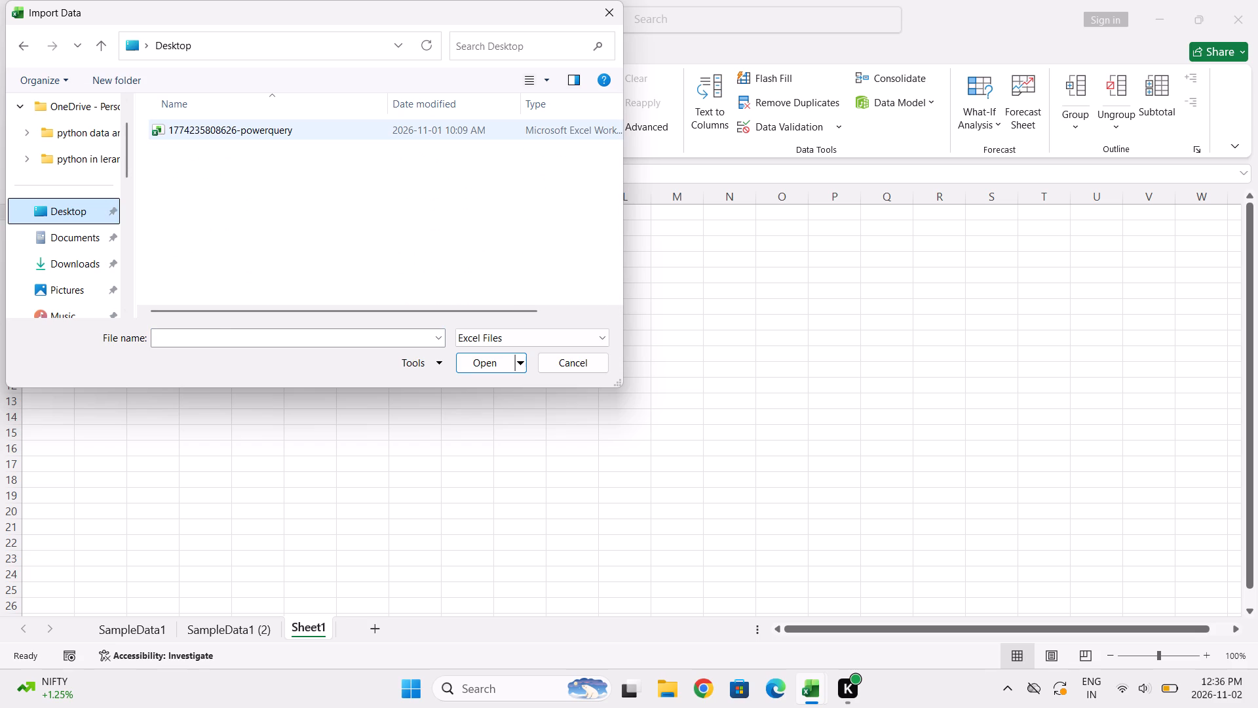
click(203, 129)
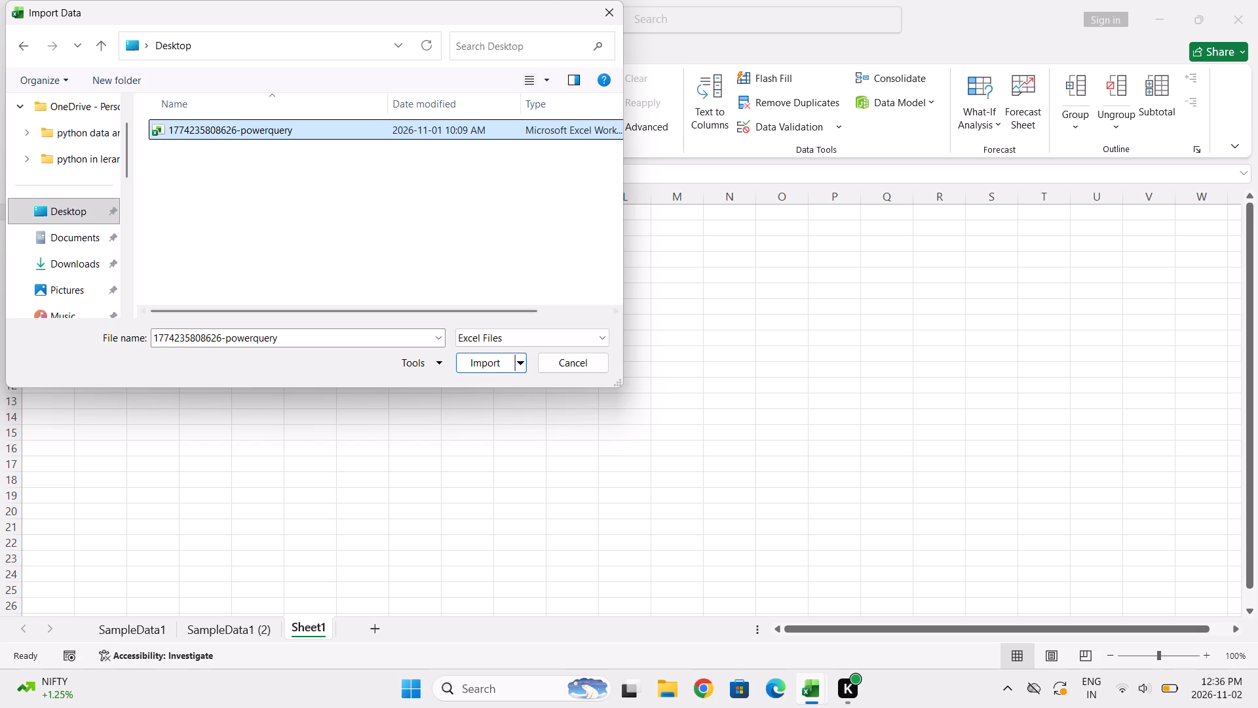
click(478, 362)
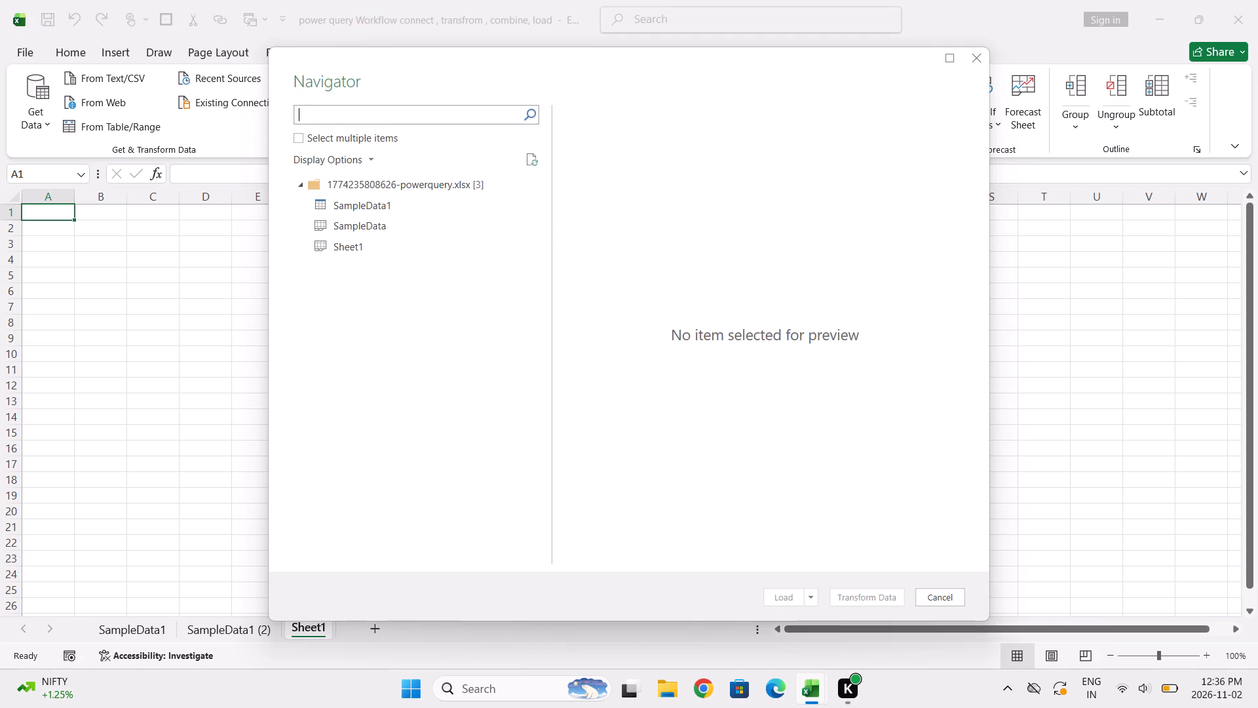
Choose the SampleData sheet from the source workbook and send it to Power Query for transforming.
click(376, 212)
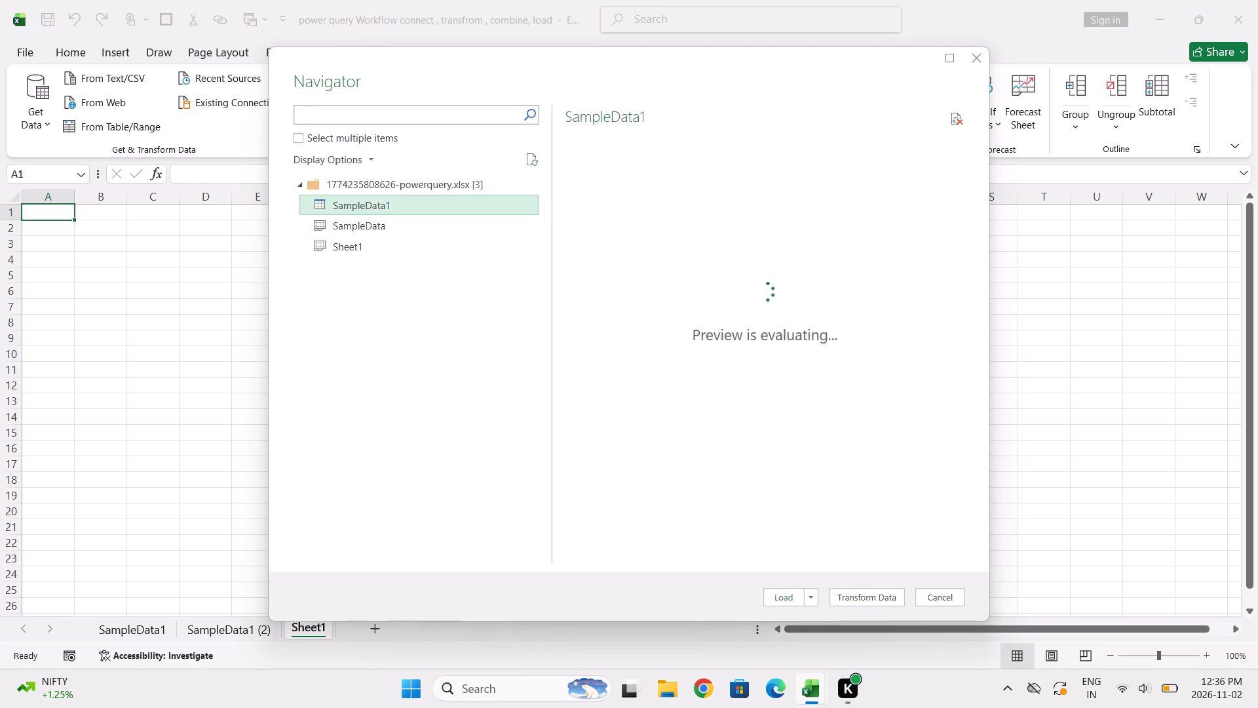
click(369, 228)
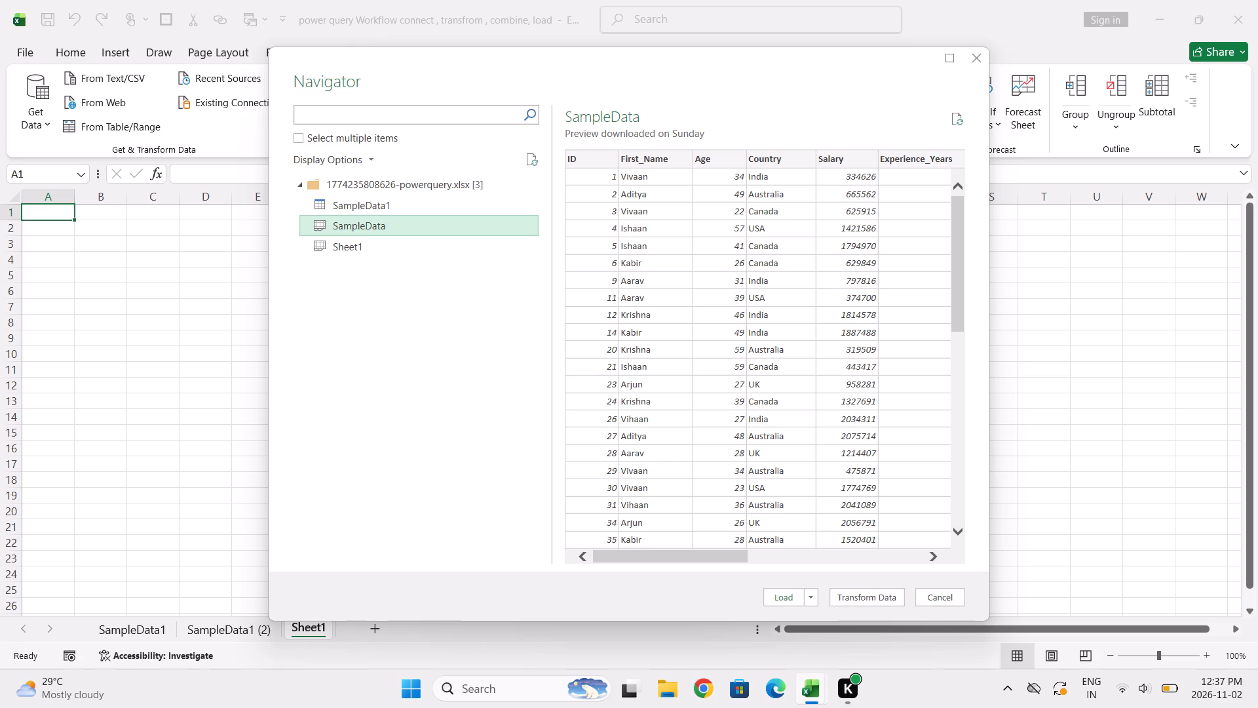
click(875, 599)
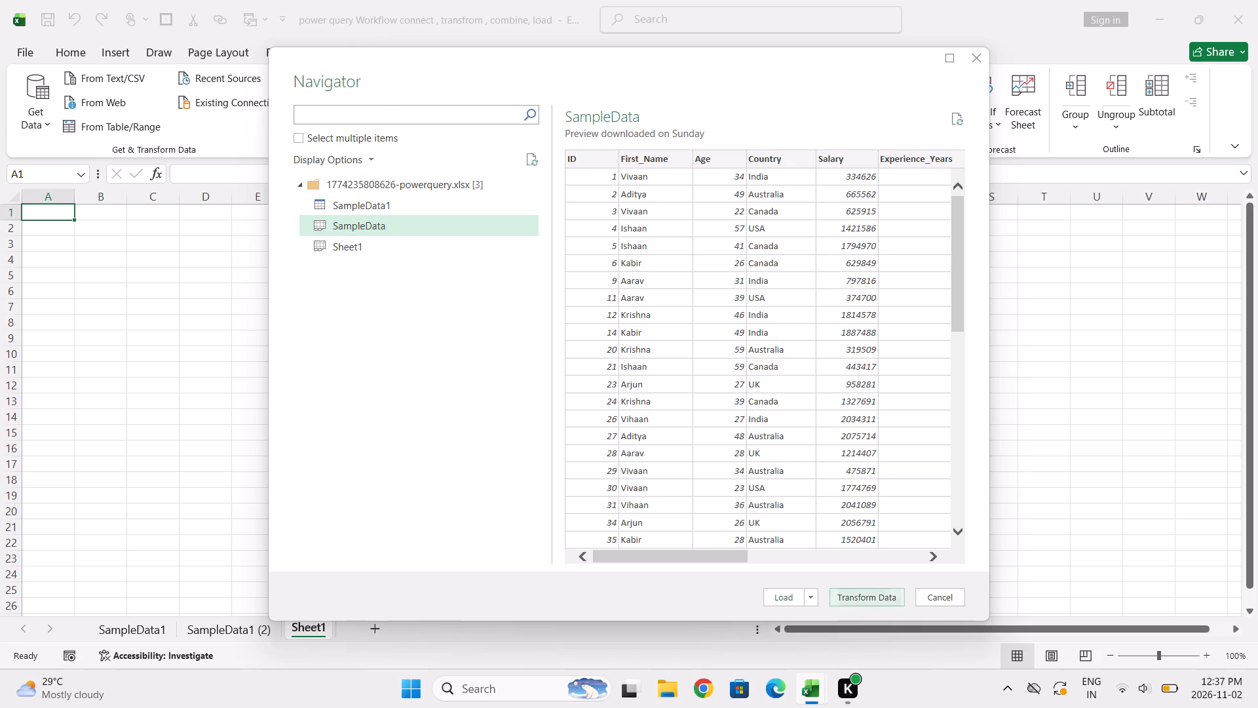
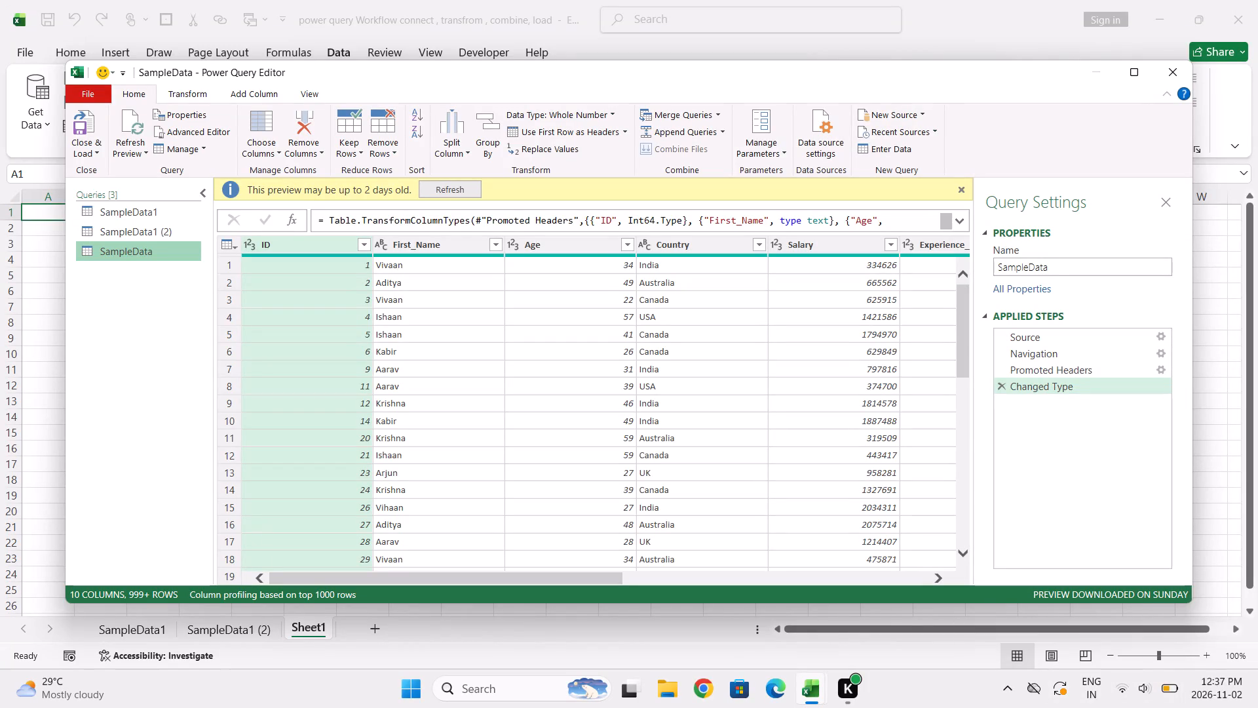
Refresh the data preview of the SampleData query.
click(434, 184)
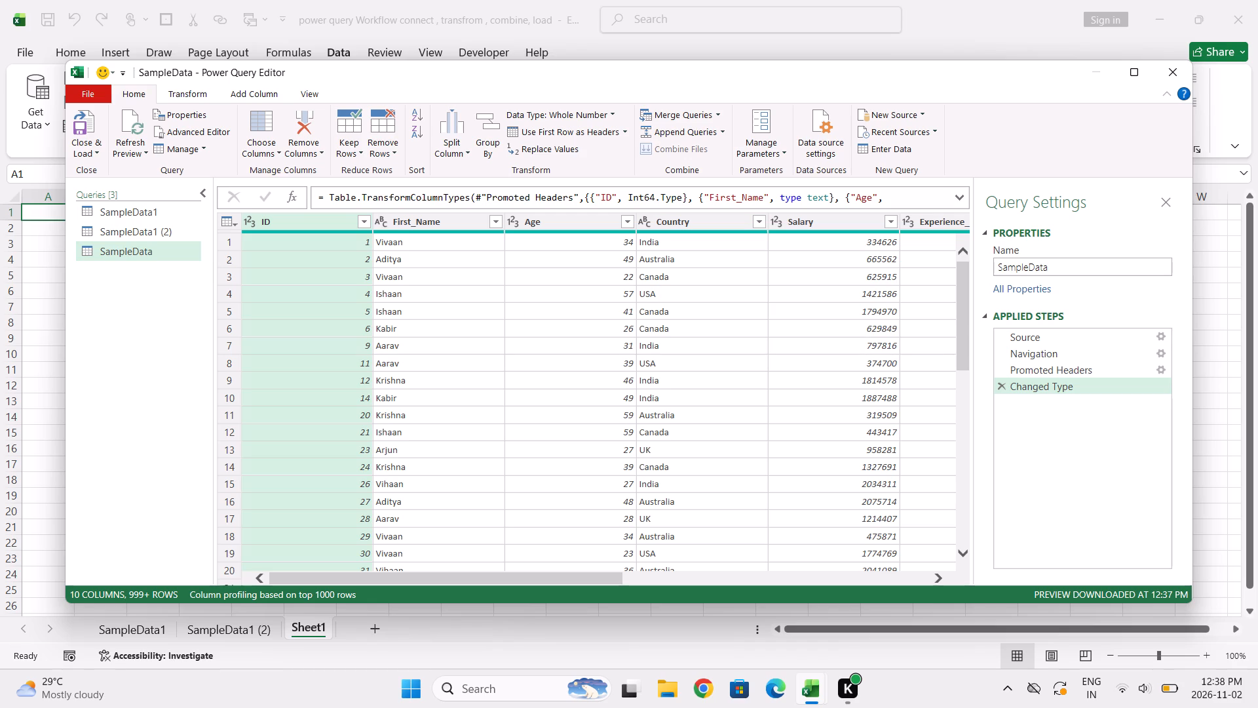
Look through the remaining SampleData columns, from Experience_Years to Phone, to judge which columns are needed.
triple_click(932, 578)
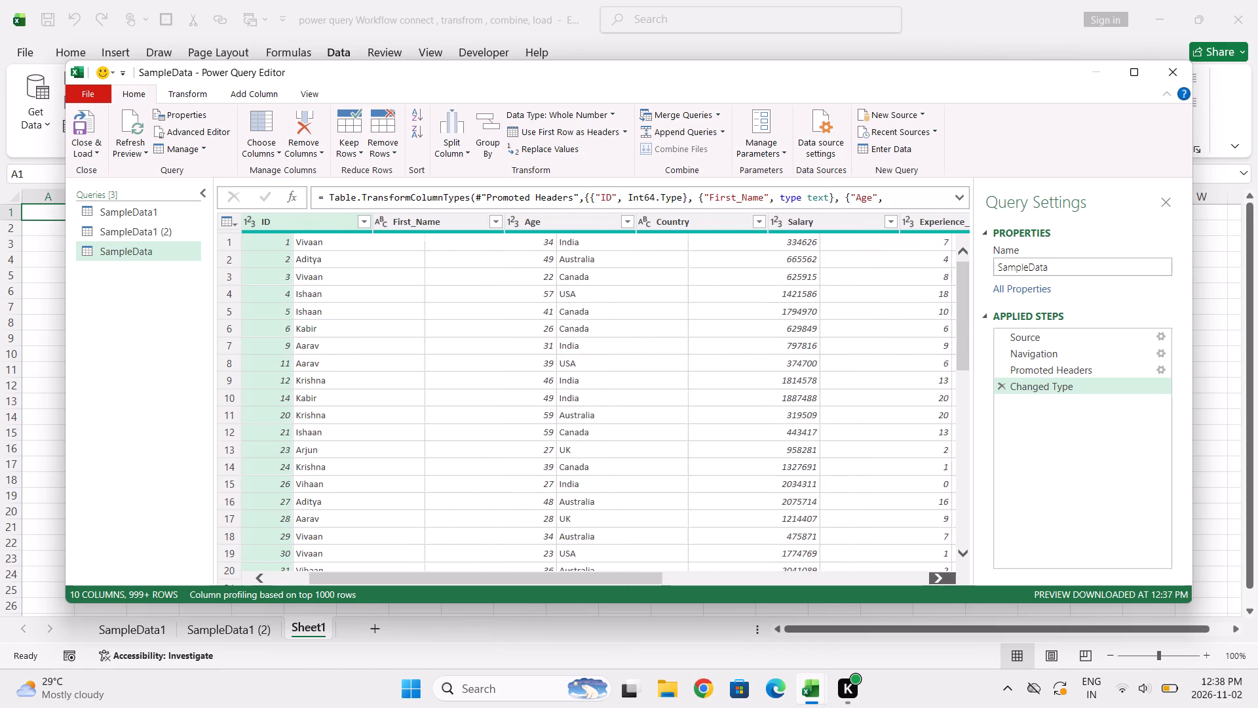
triple_click(932, 578)
triple_click(932, 578)
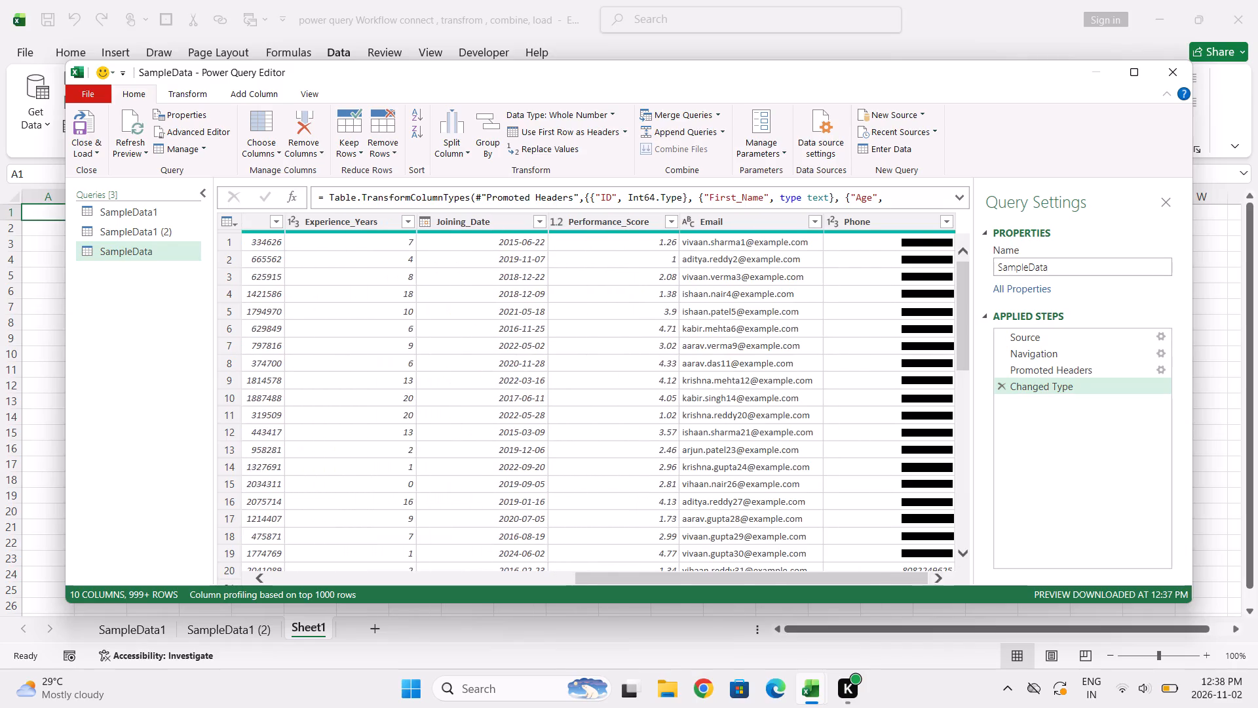
click(932, 578)
ctrl+click(746, 220)
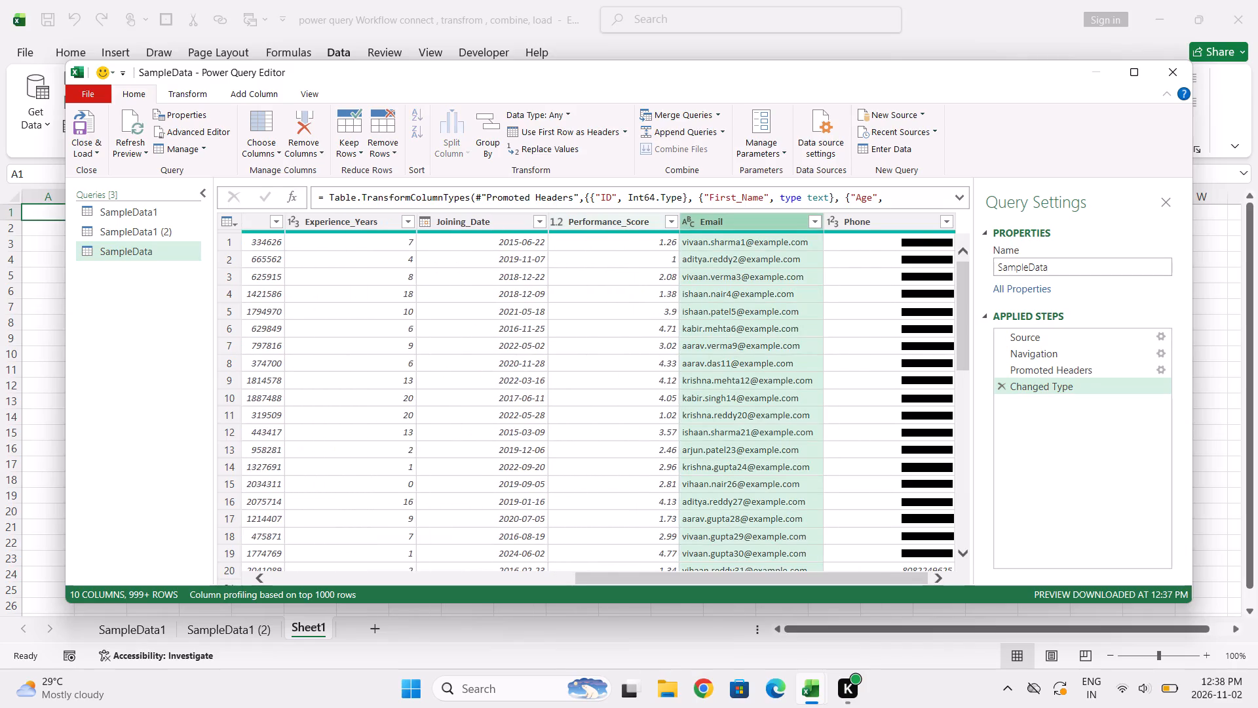
ctrl+click(594, 220)
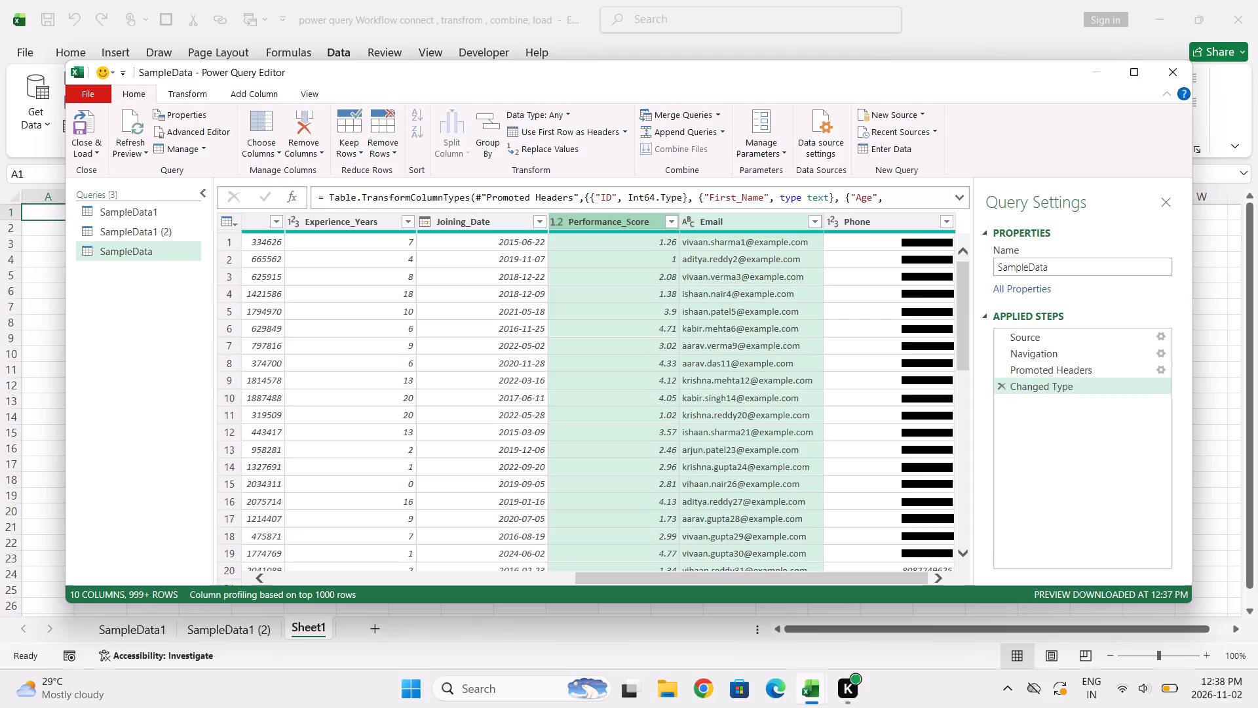
click(575, 576)
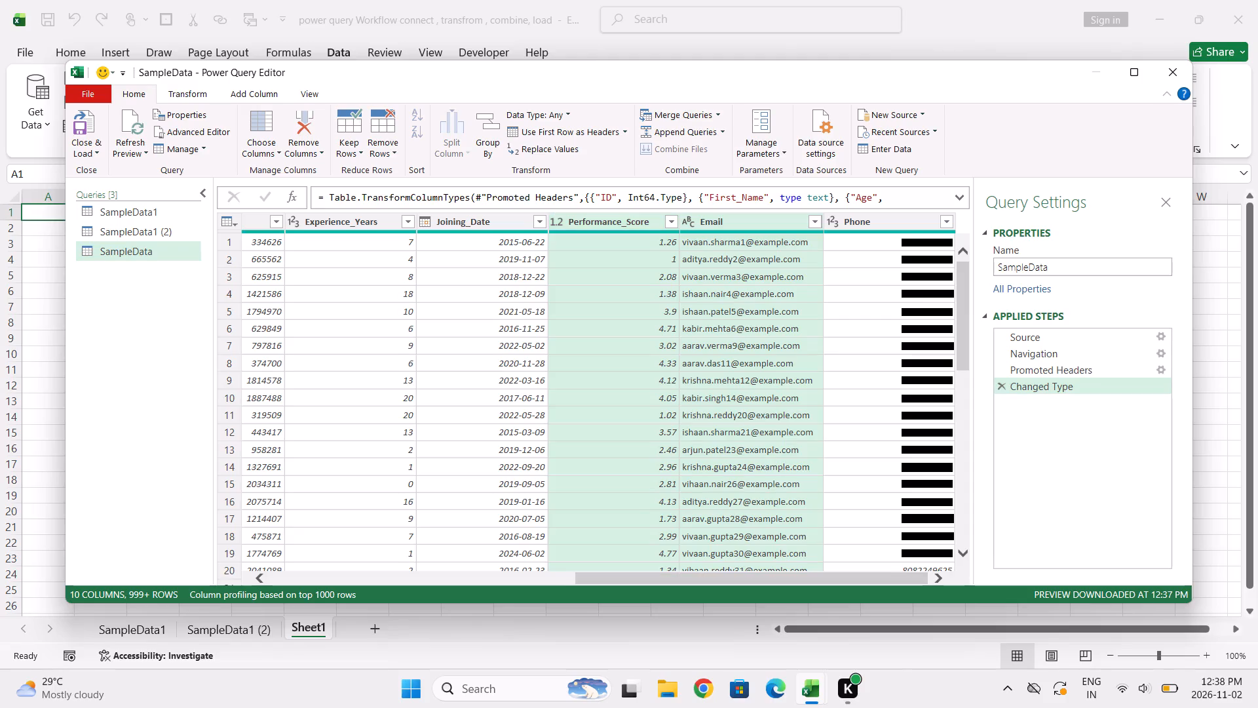
click(578, 576)
click(938, 572)
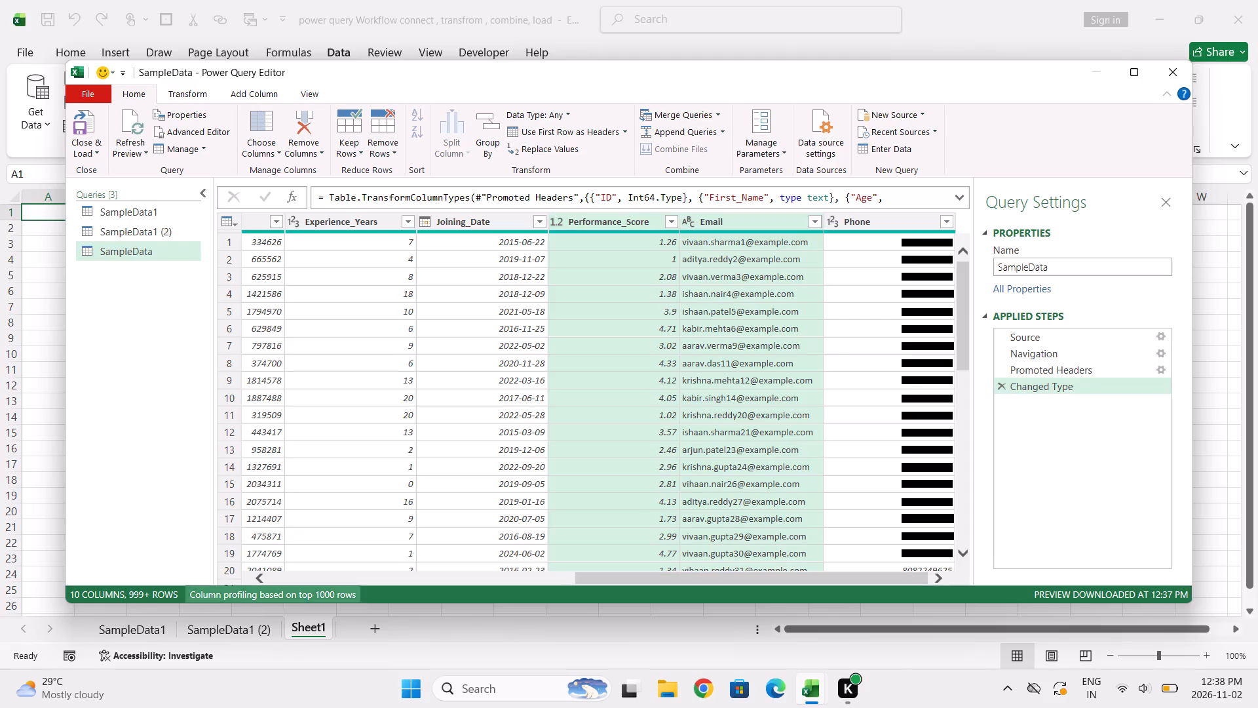
Remove the Age column from the SampleData query.
click(264, 578)
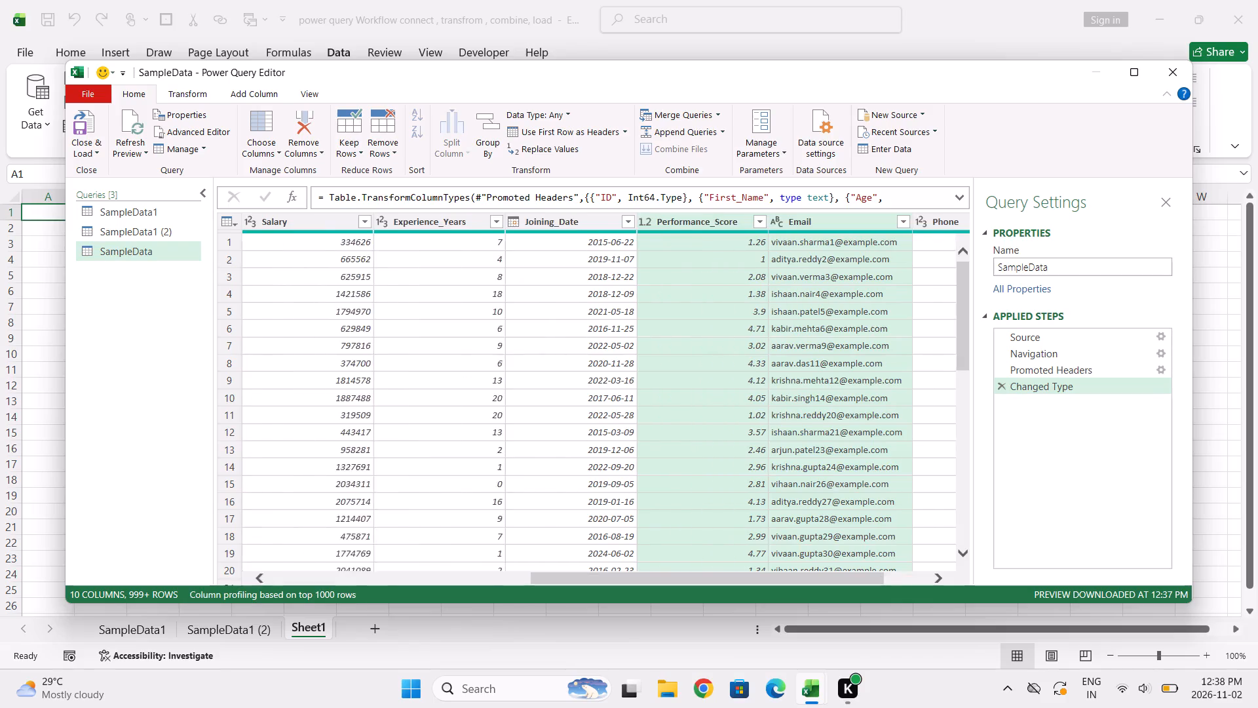
click(264, 578)
click(264, 578)
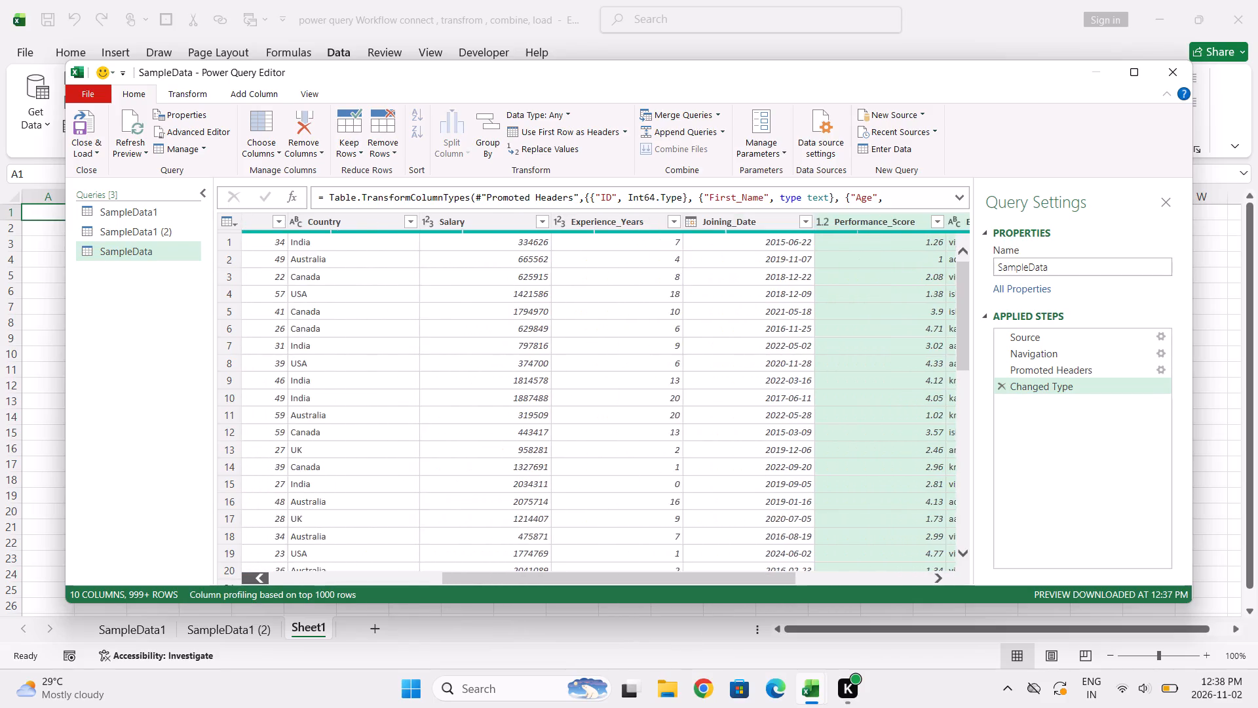
click(264, 578)
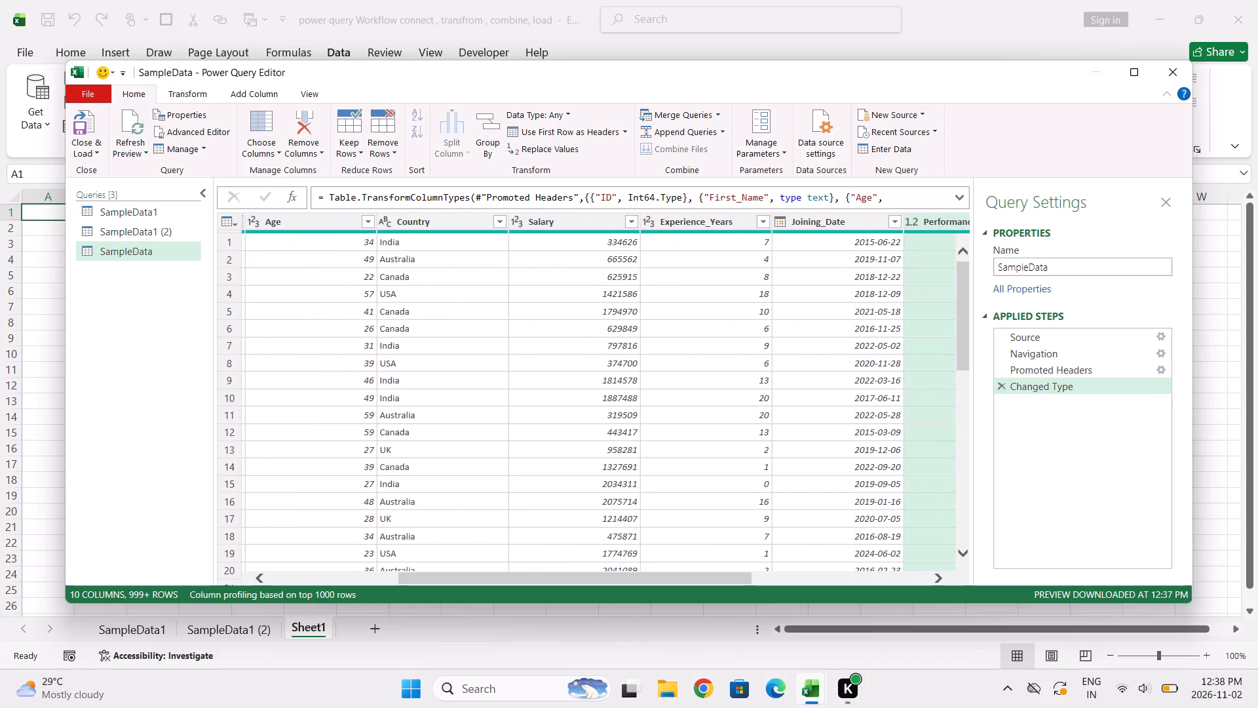
click(438, 219)
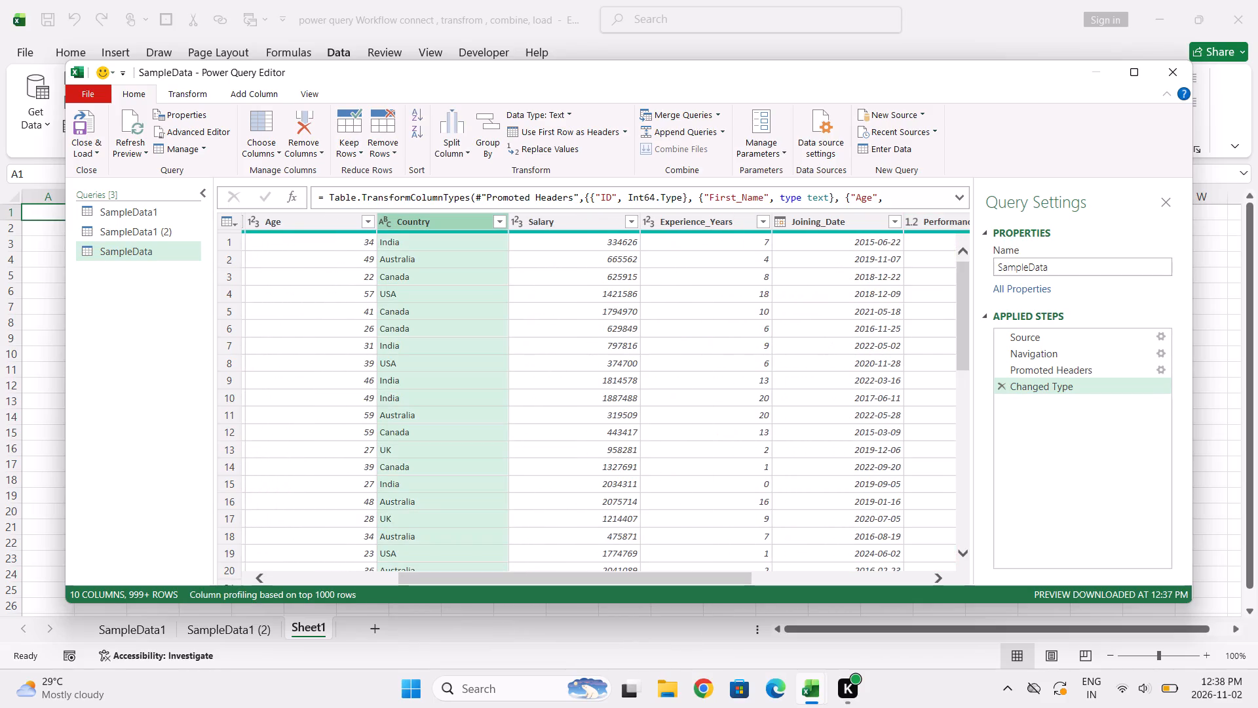
click(275, 216)
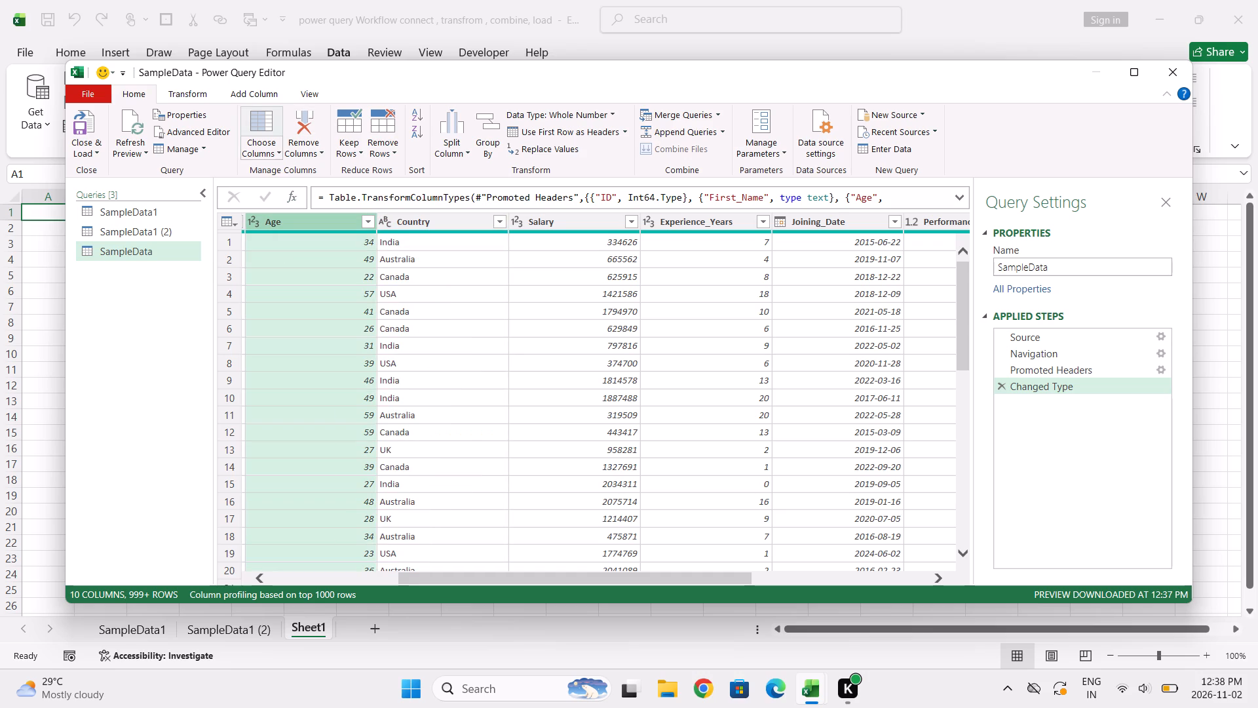
click(297, 147)
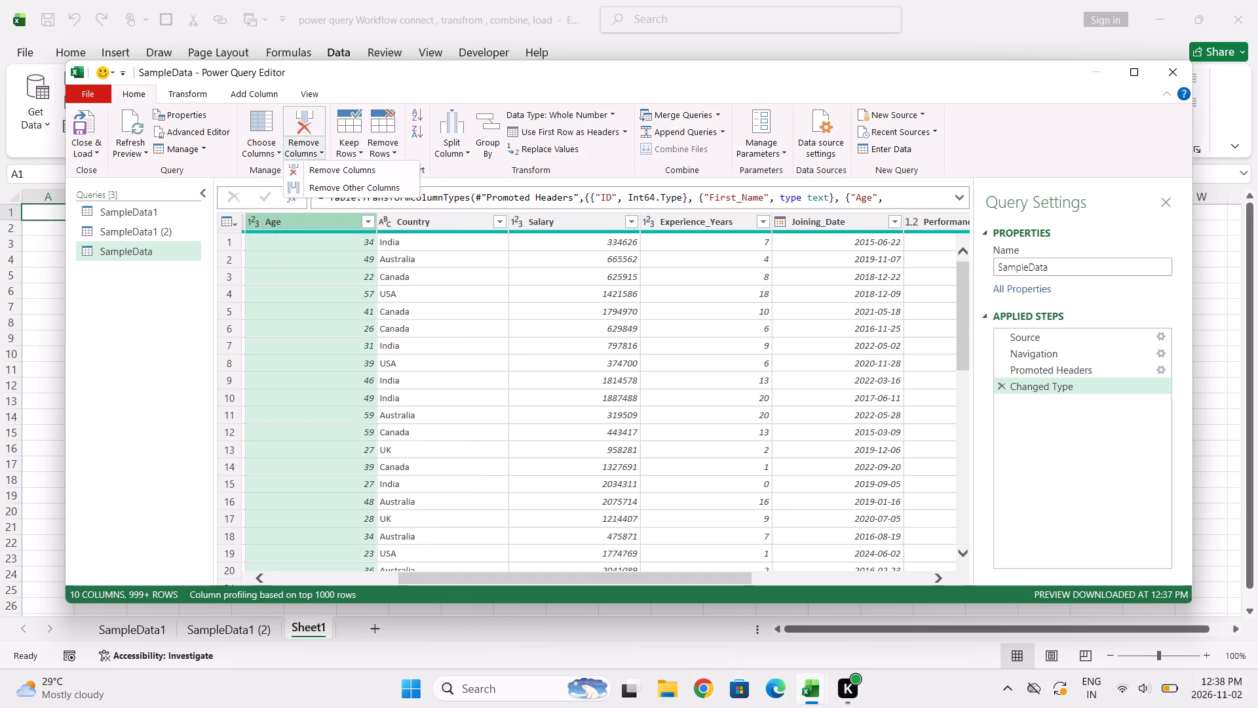
click(320, 170)
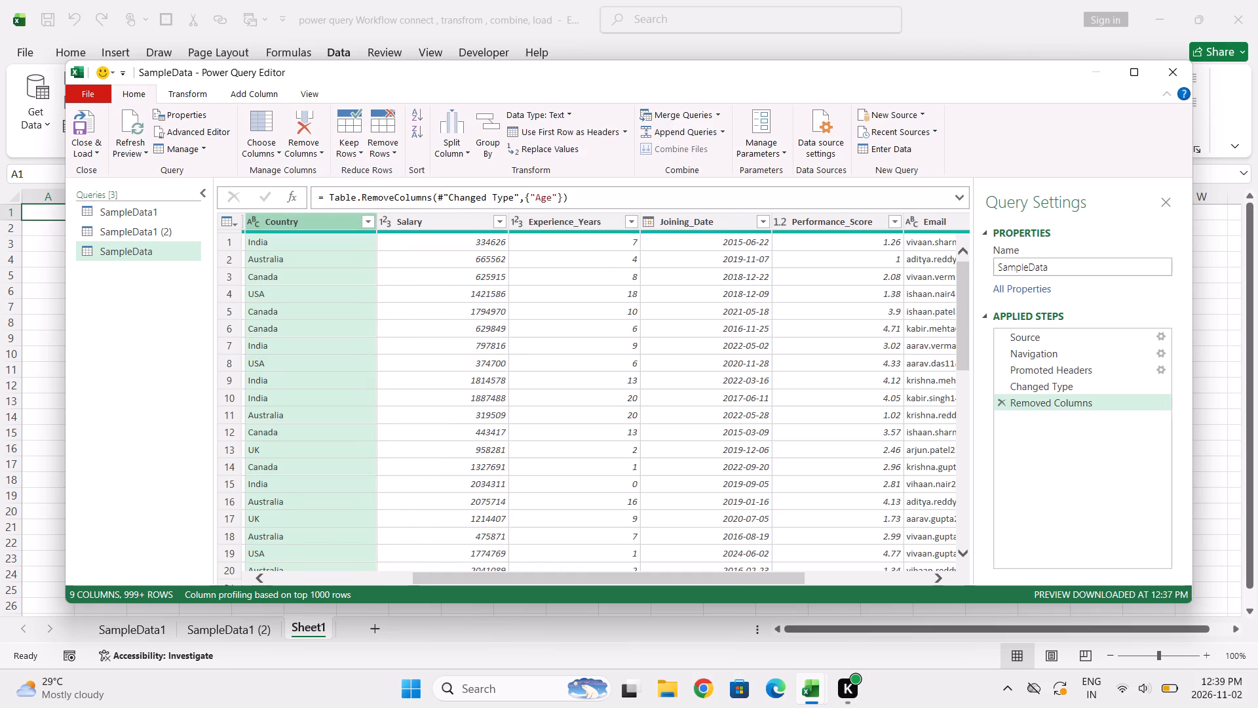
Remove the Country column from the SampleData query.
click(505, 389)
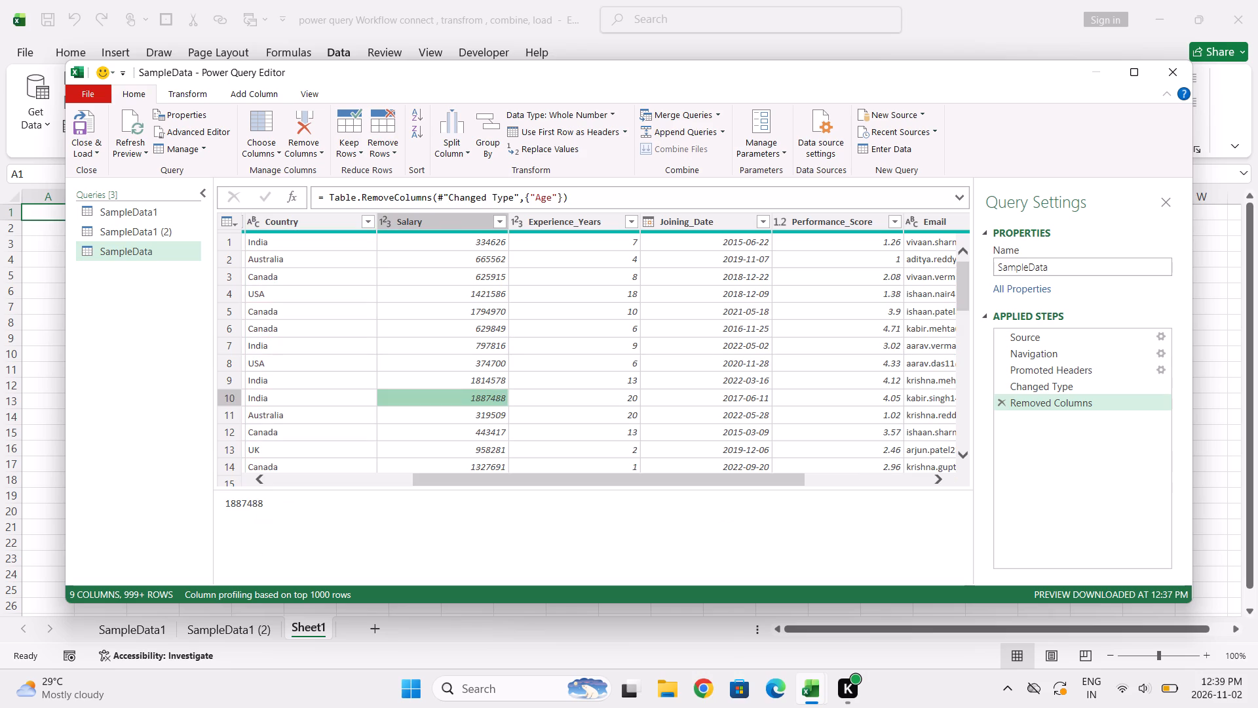
ctrl+click(278, 220)
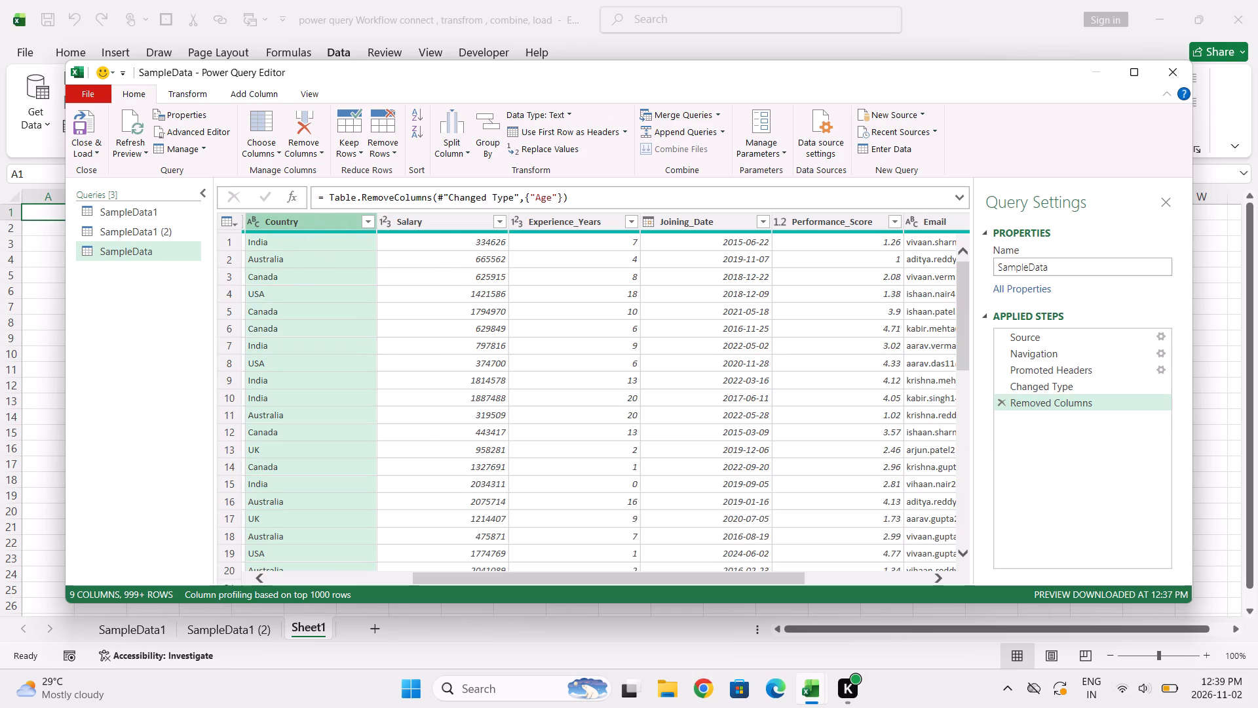
click(299, 142)
click(320, 168)
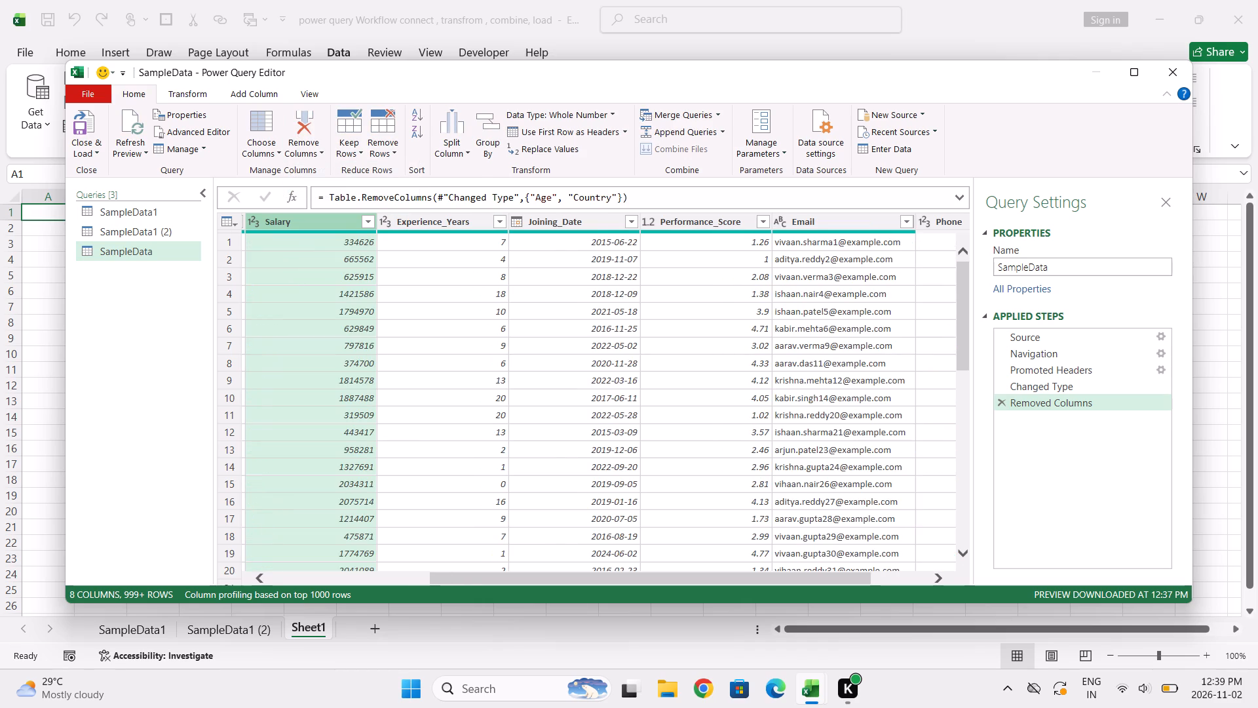
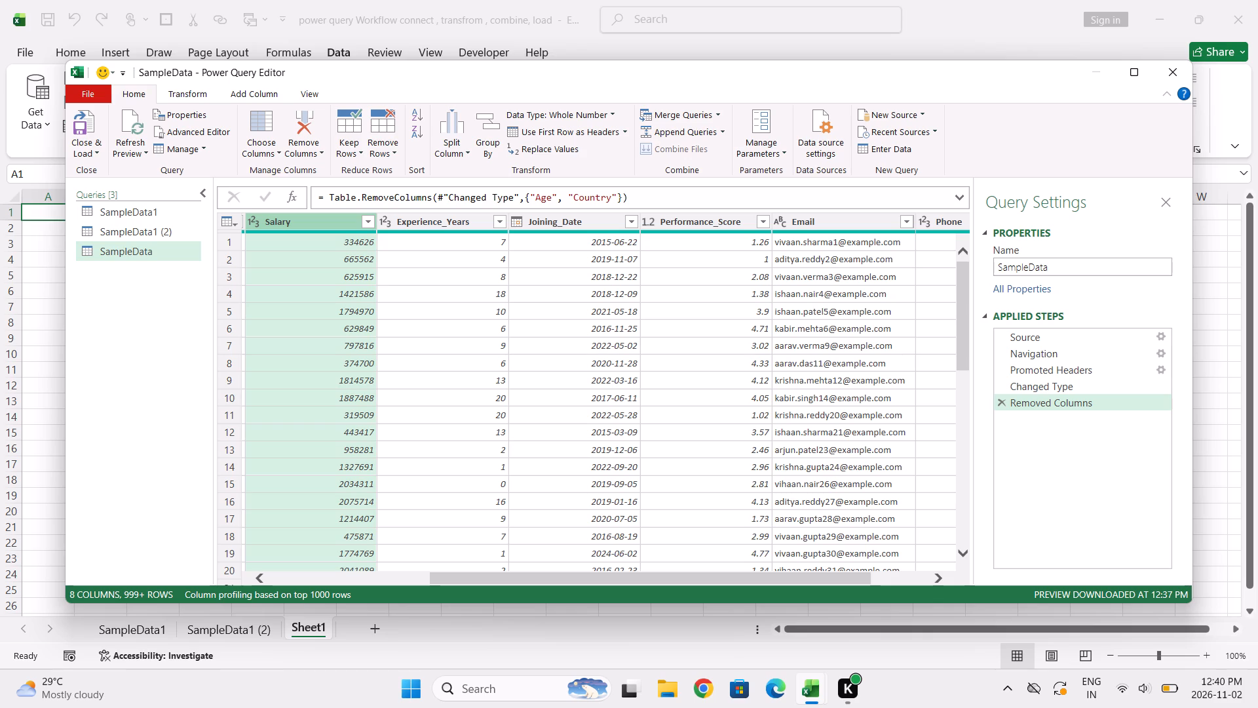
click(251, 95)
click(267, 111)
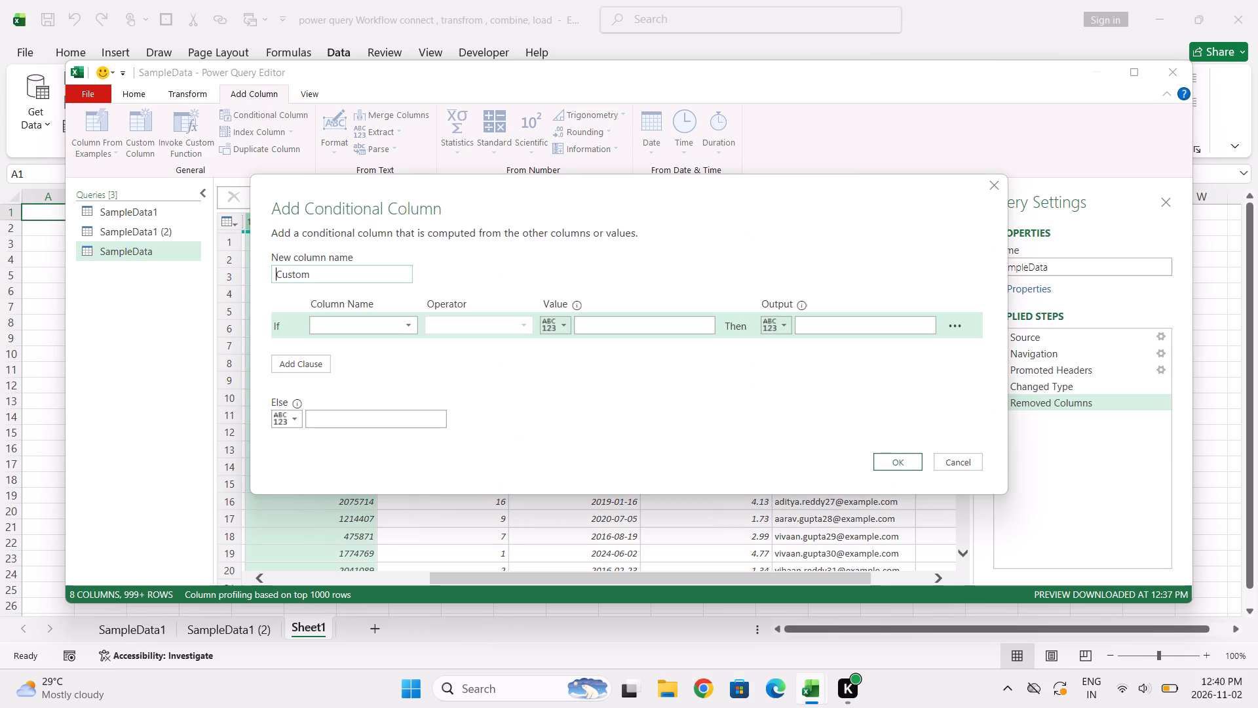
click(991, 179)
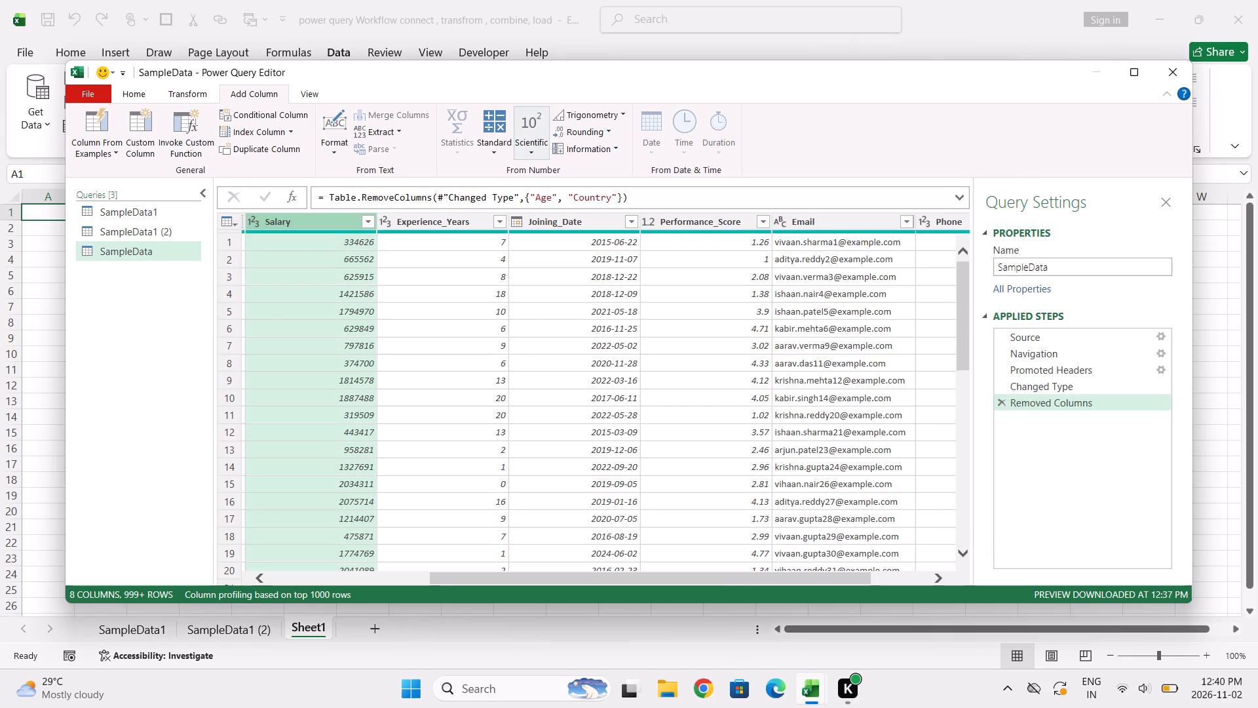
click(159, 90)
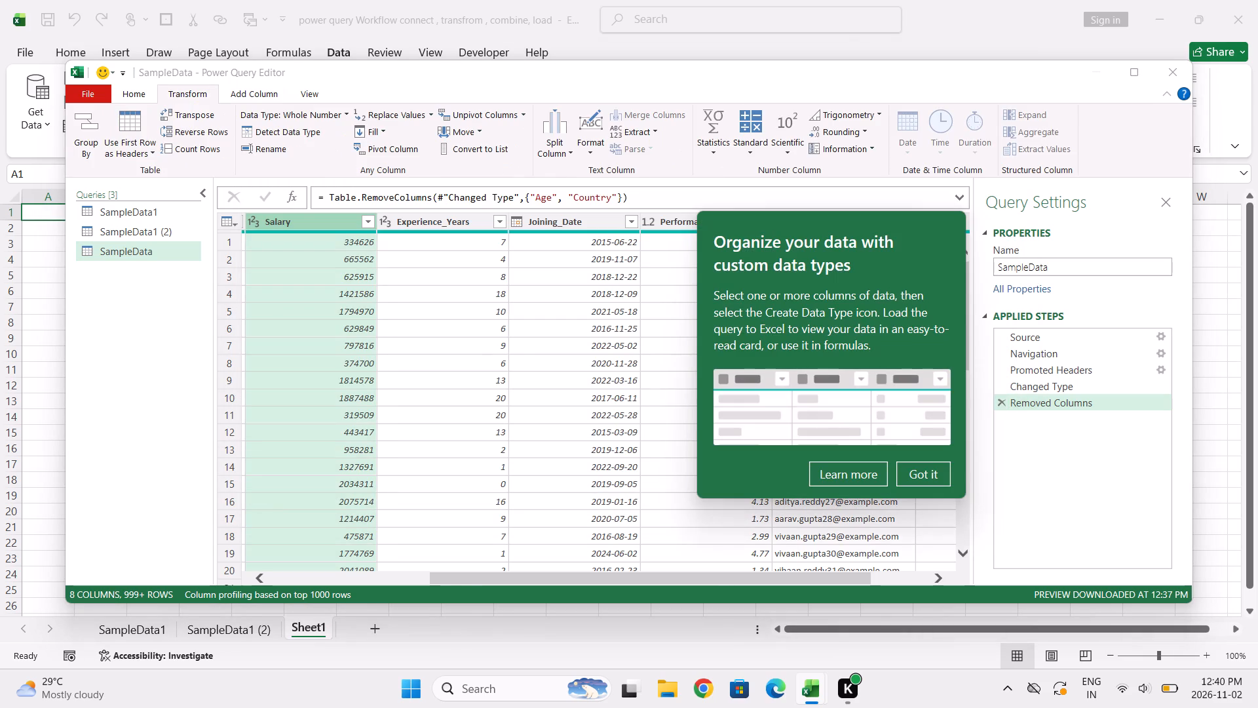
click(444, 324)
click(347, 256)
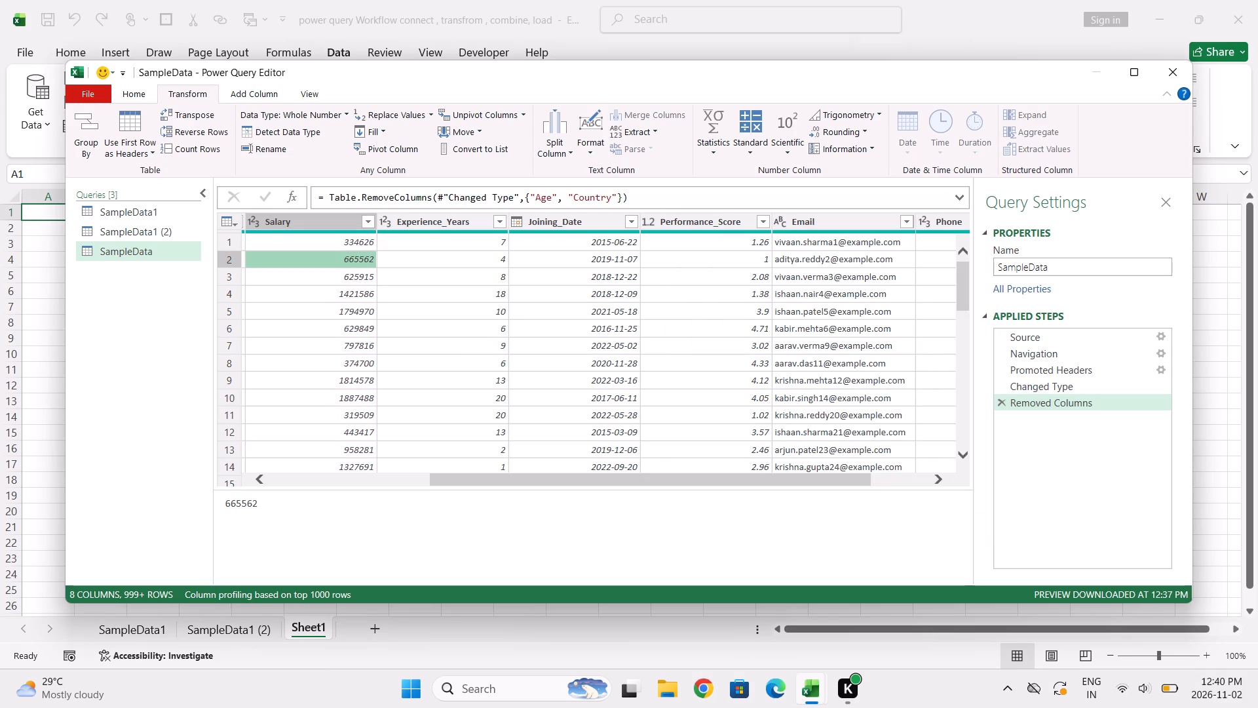
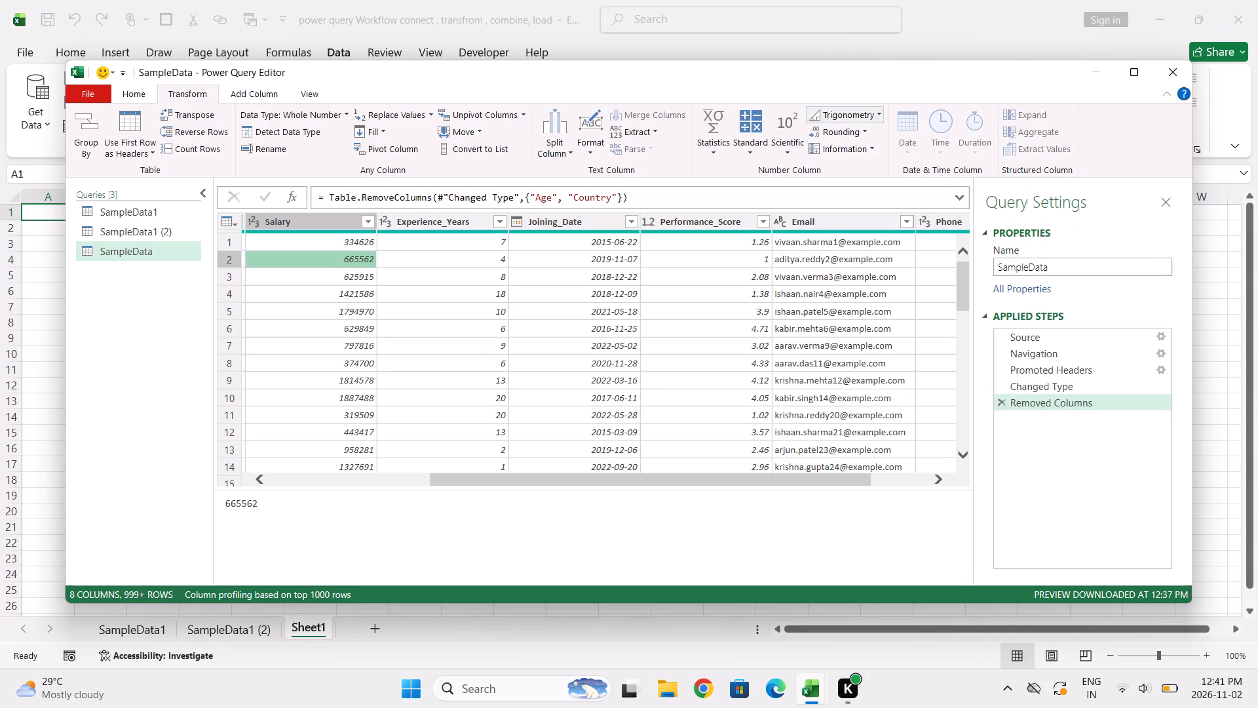
Close the Power Query Editor and discard the changes made to the SampleData query.
click(1166, 66)
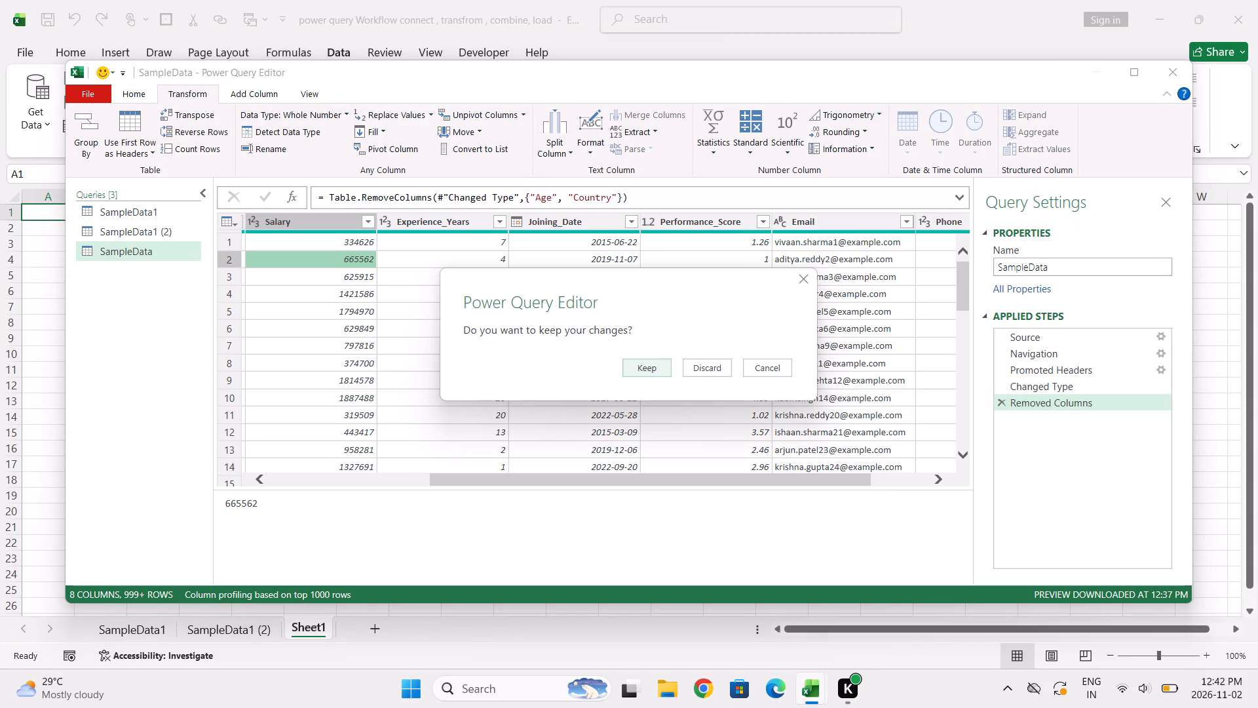
click(712, 361)
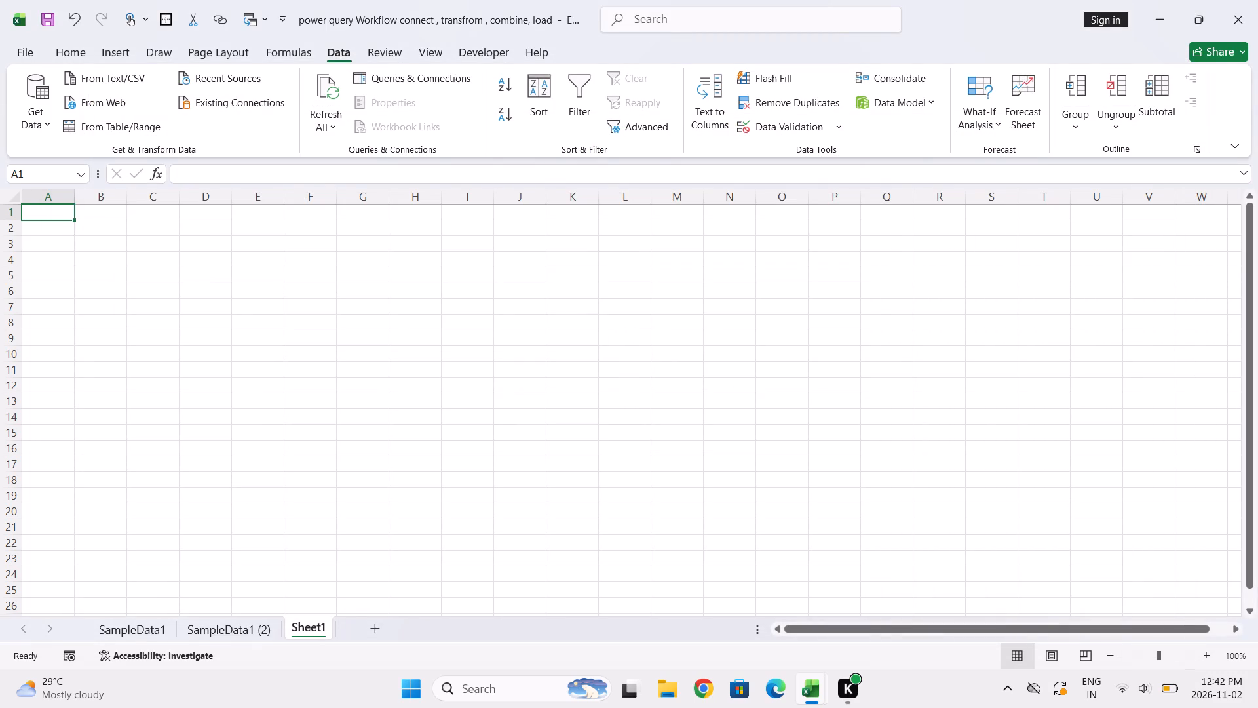
click(35, 117)
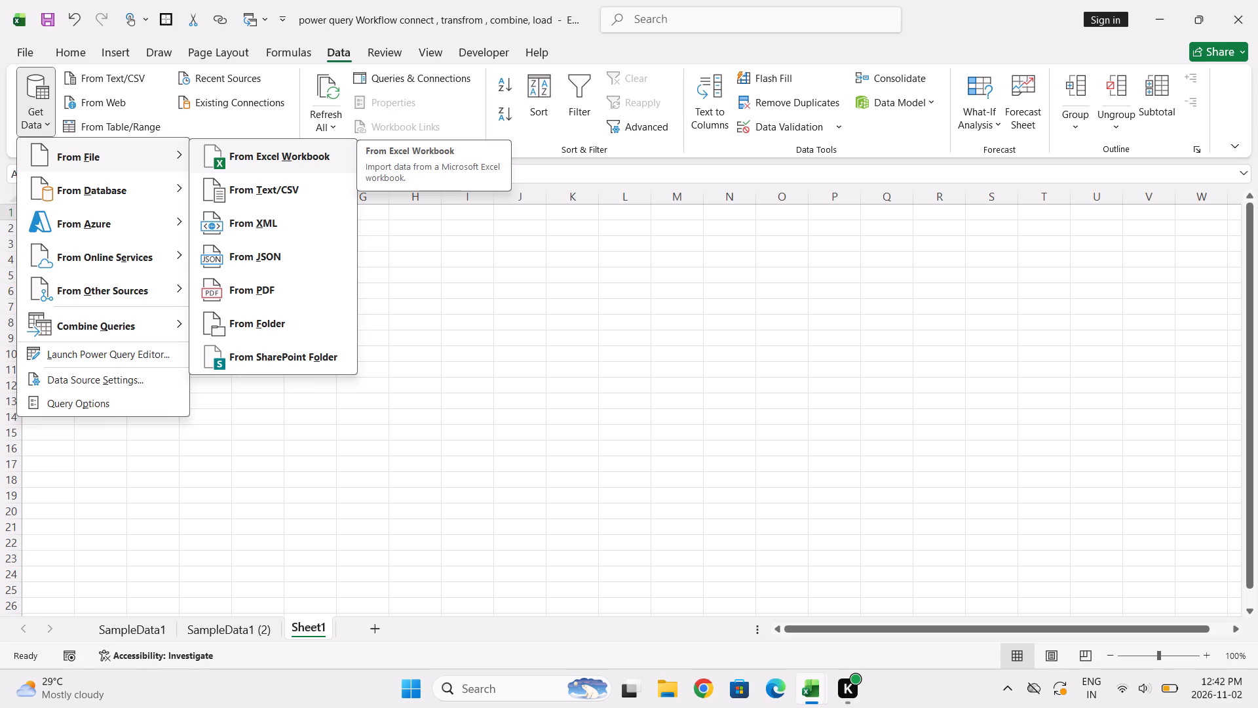
click(238, 150)
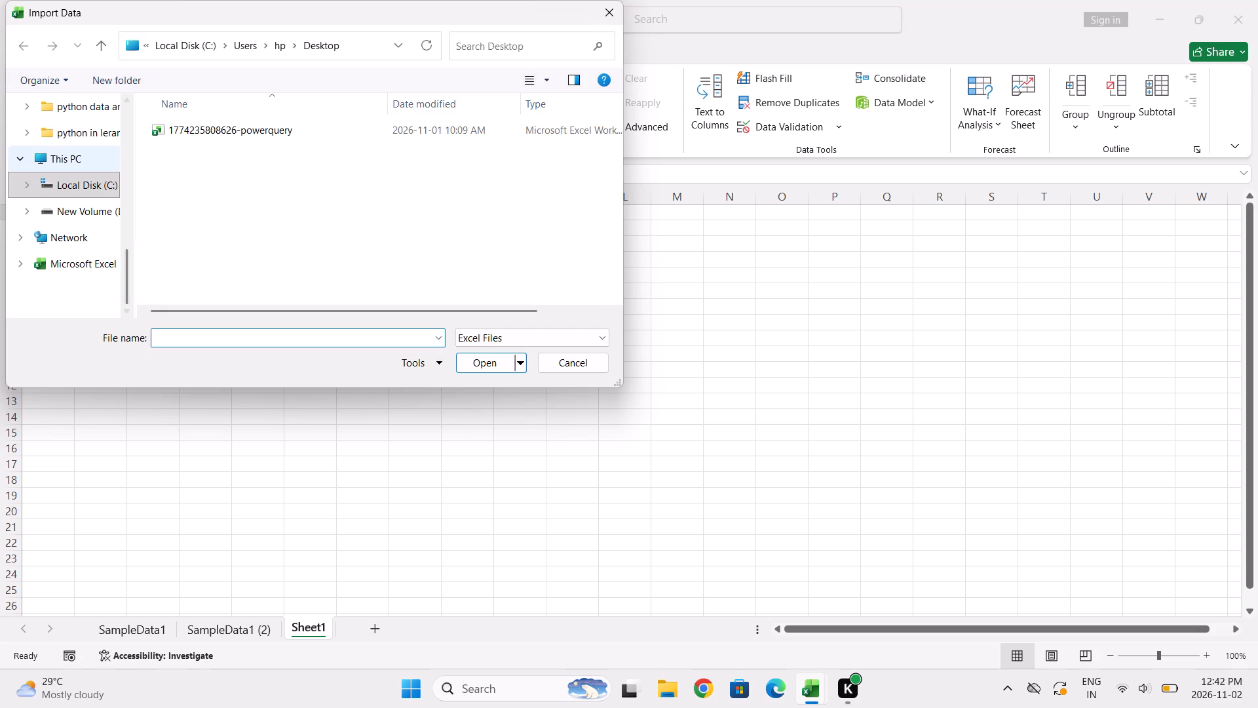
click(191, 127)
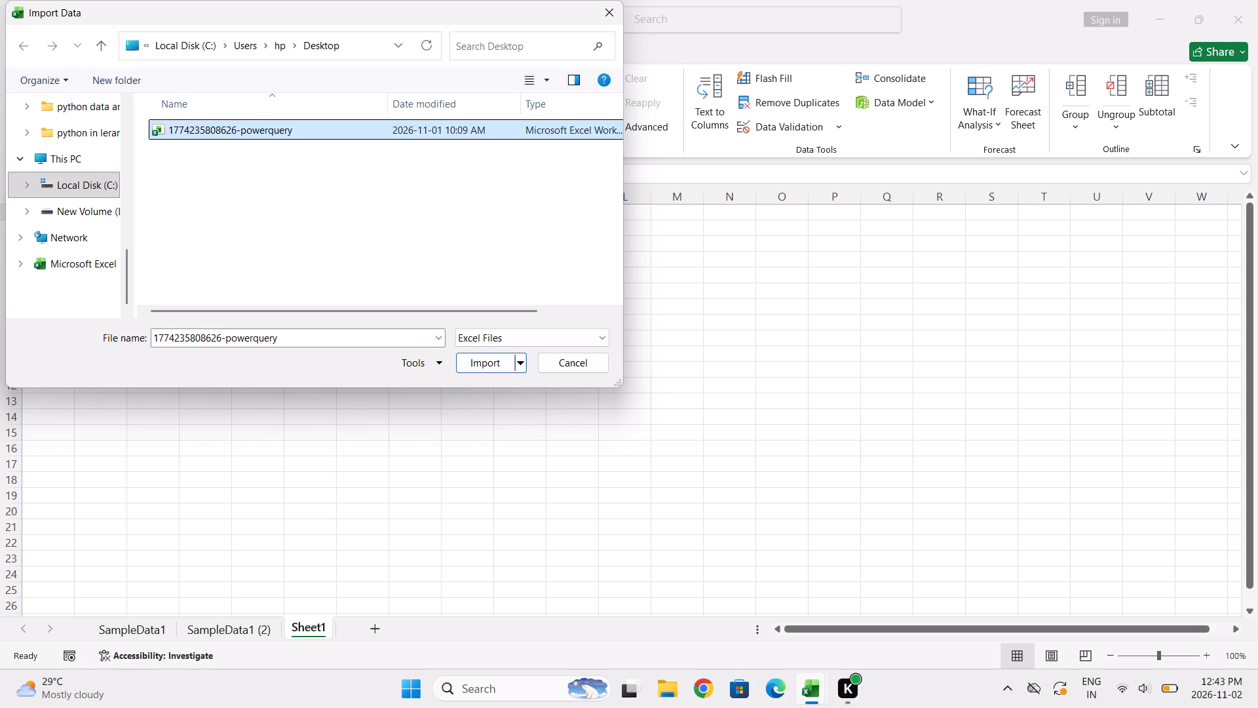
Switch to Chrome with the Person 1 profile and search Google for whatsapp.
click(657, 687)
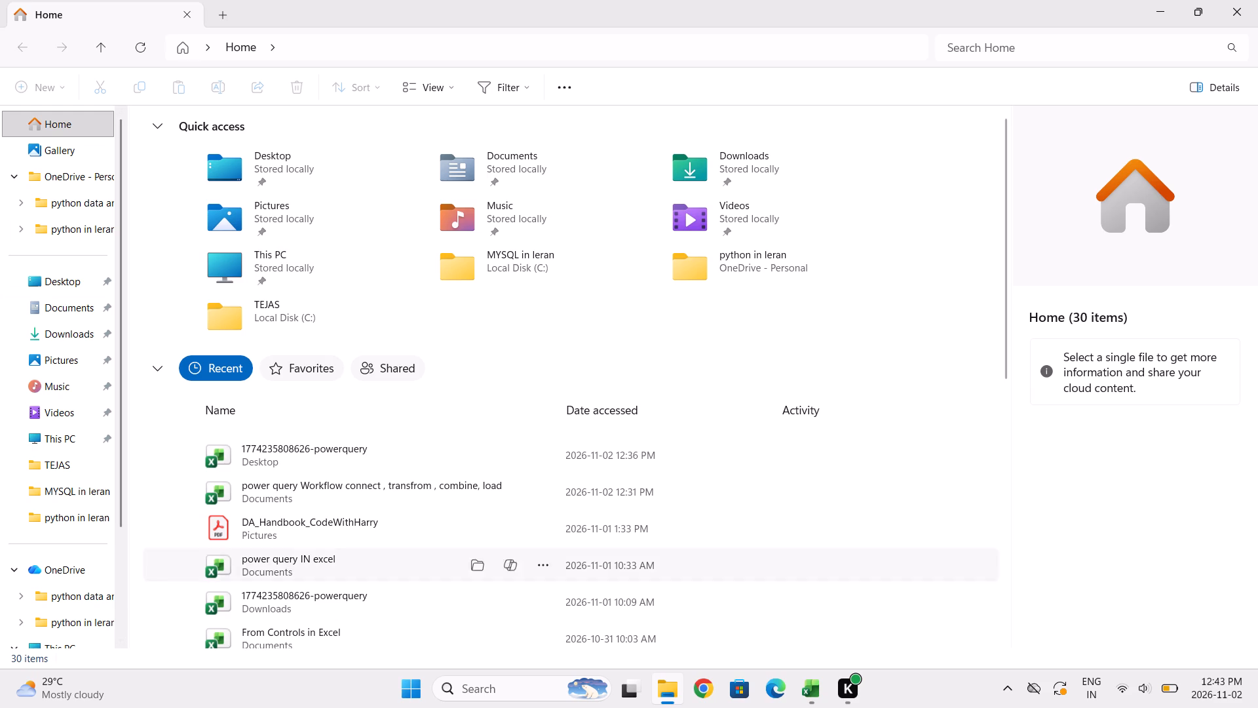
click(692, 696)
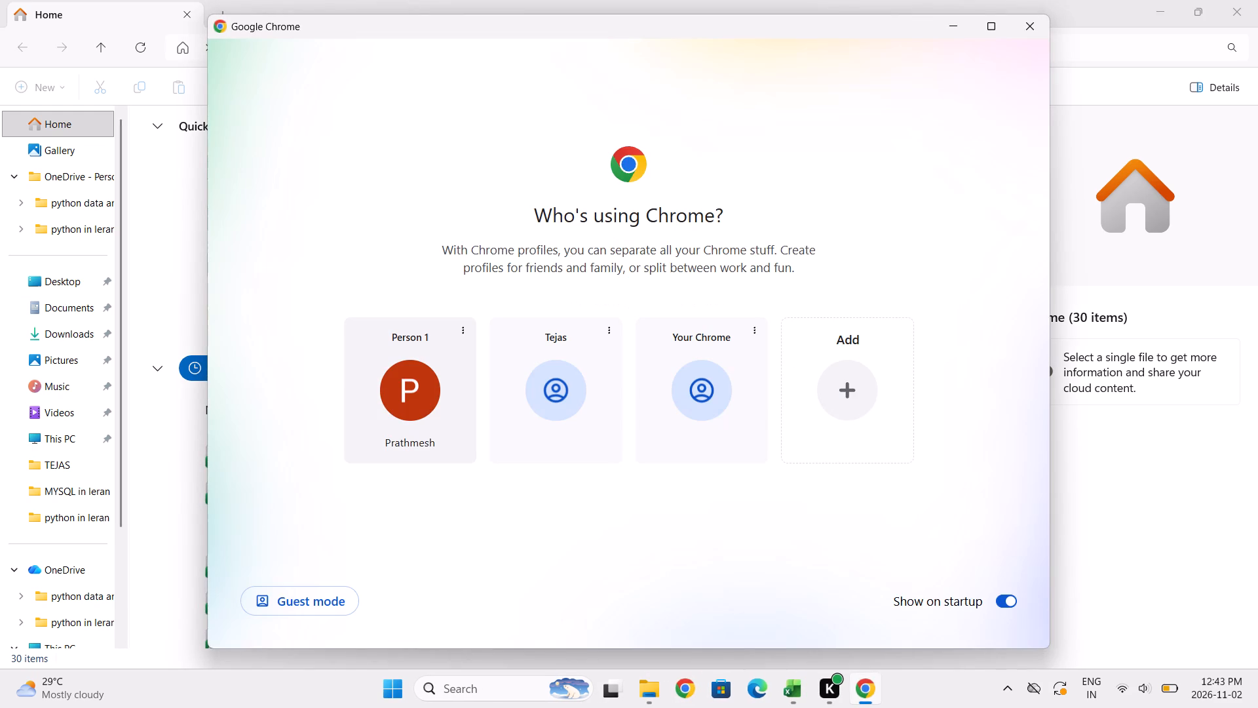
click(394, 417)
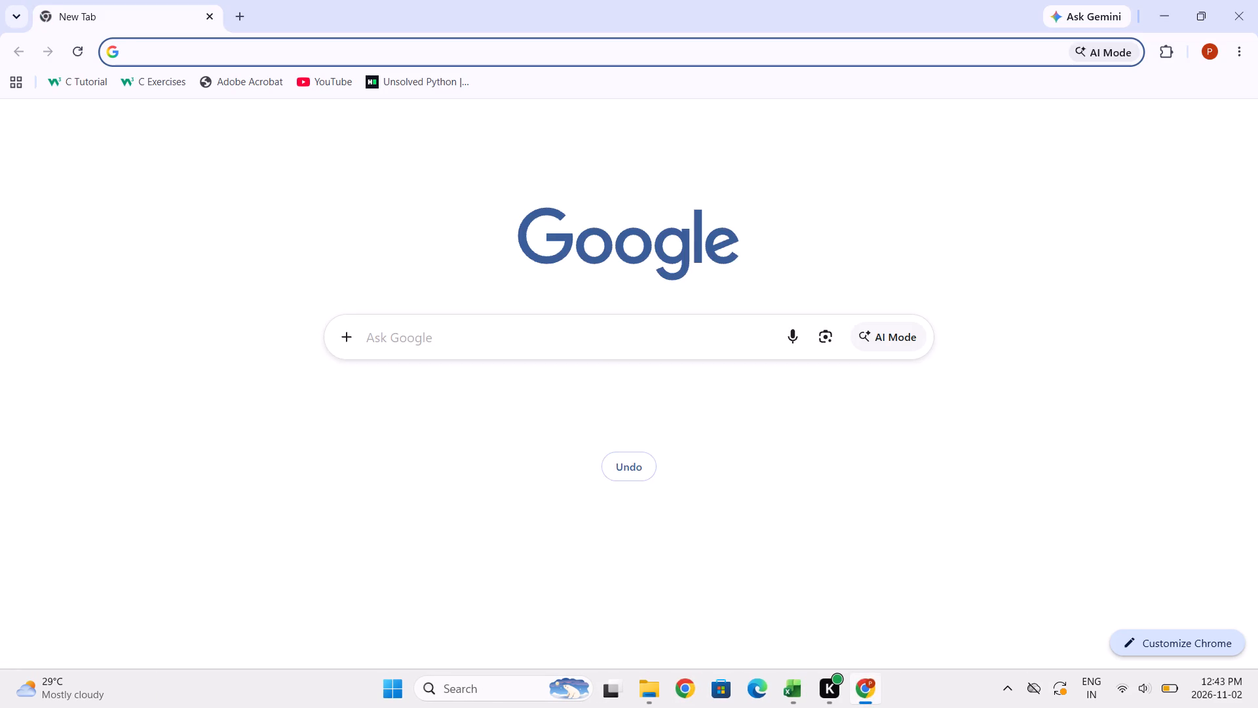
click(458, 359)
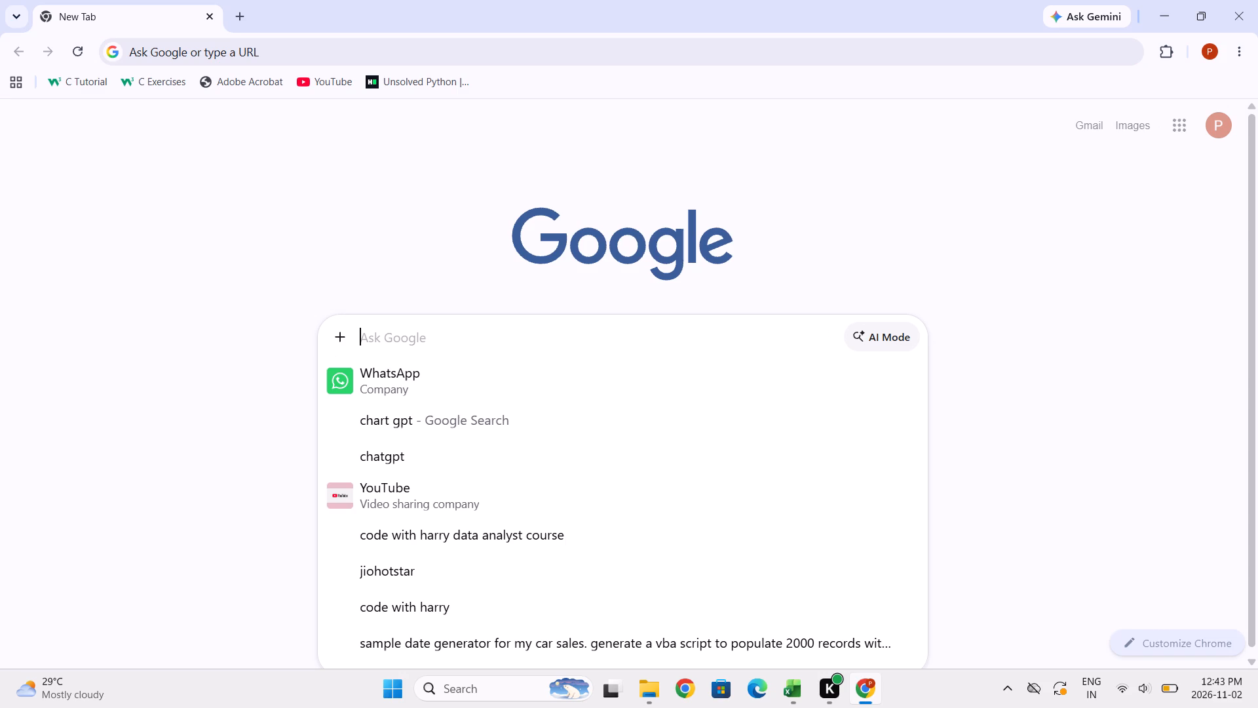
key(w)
key(Down)
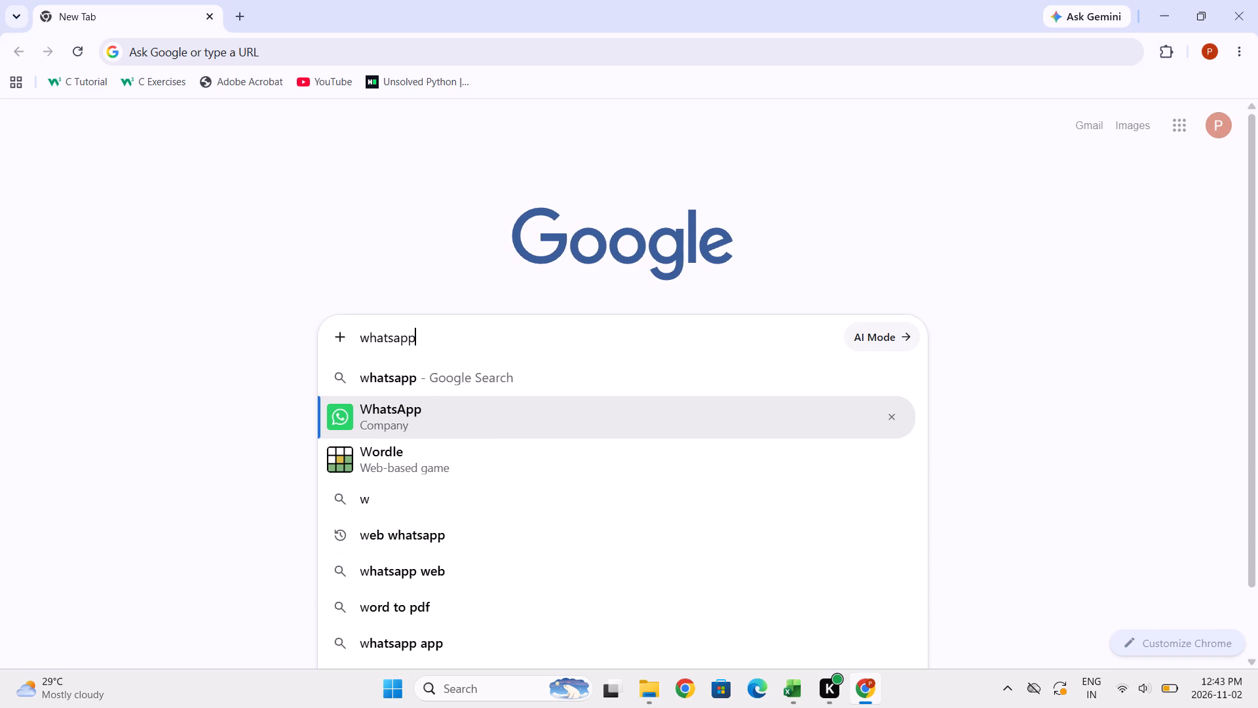
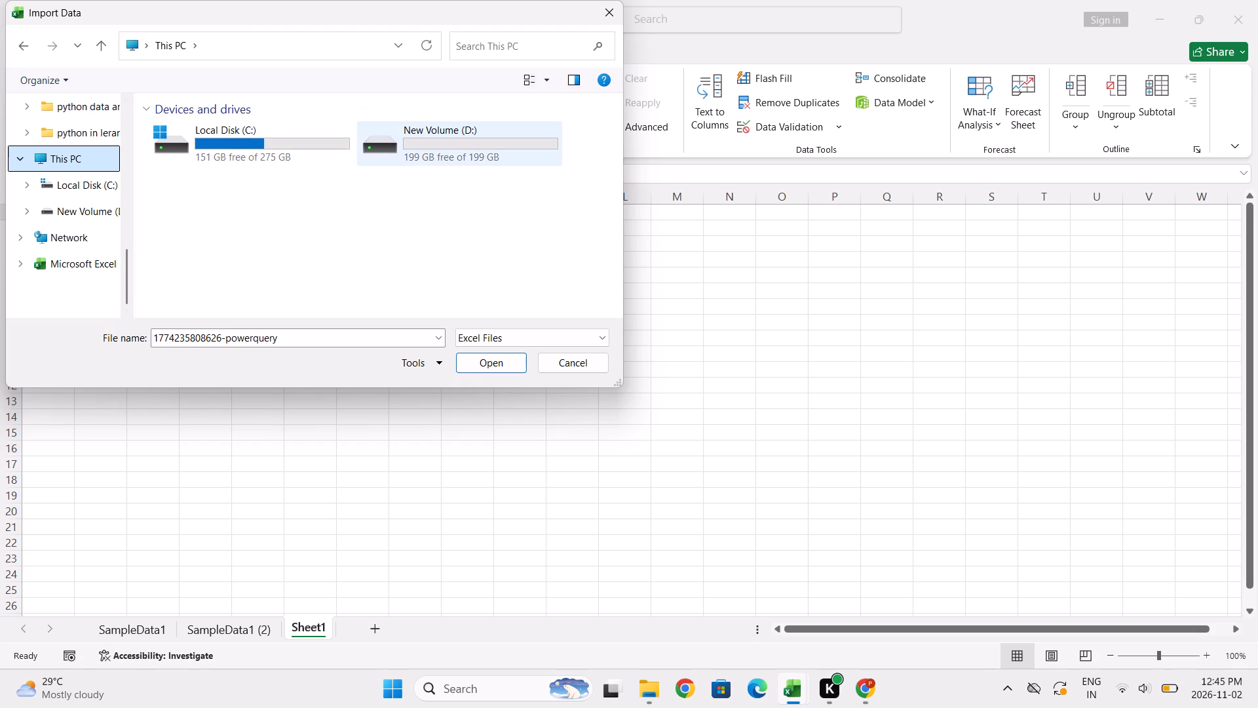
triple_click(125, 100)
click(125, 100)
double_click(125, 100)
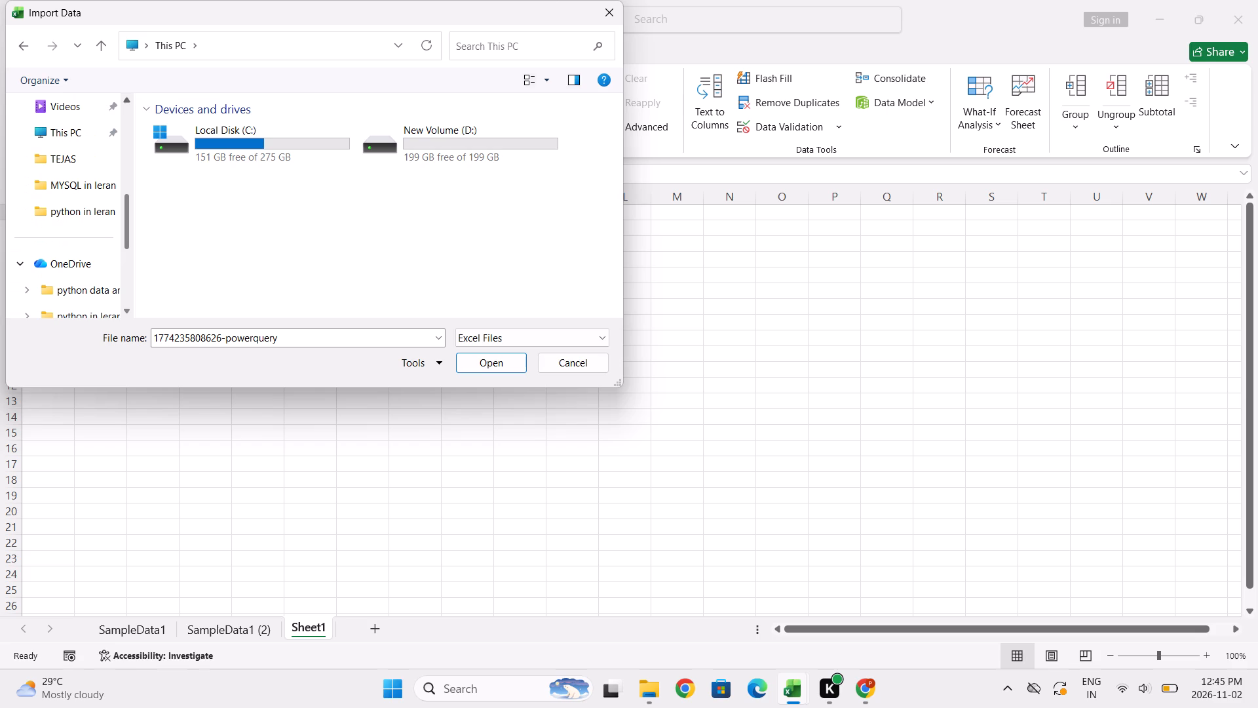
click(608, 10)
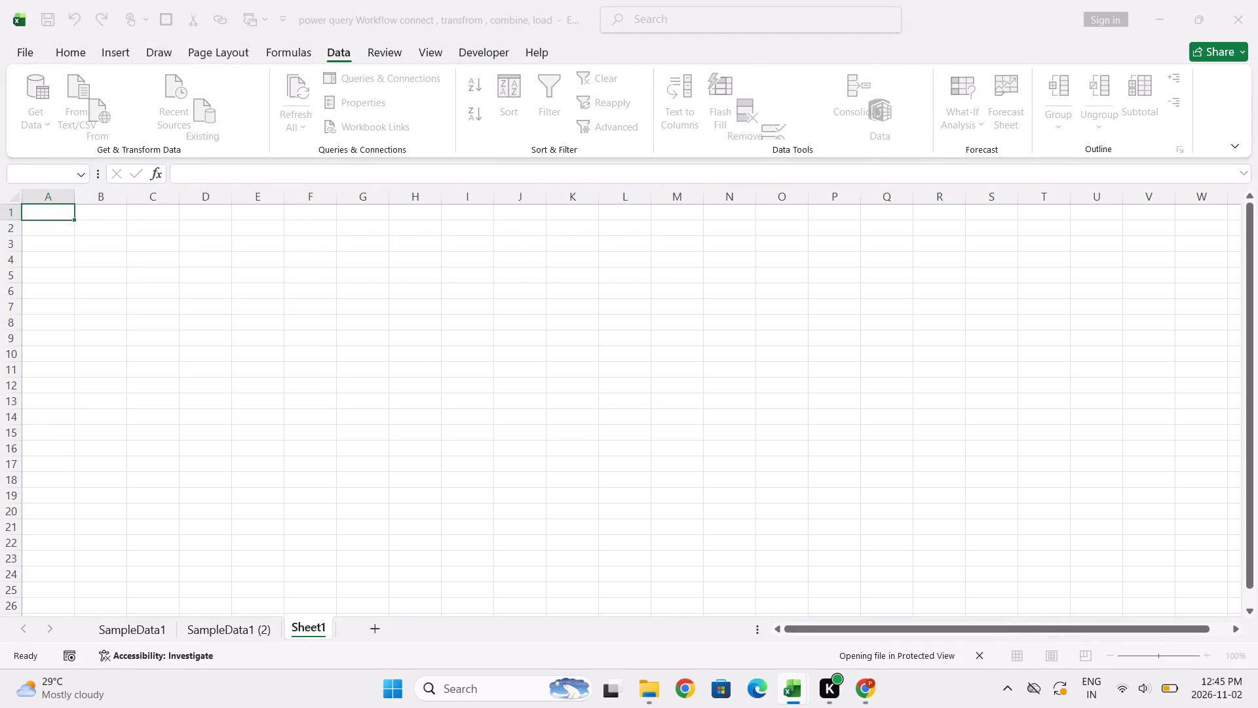
click(29, 52)
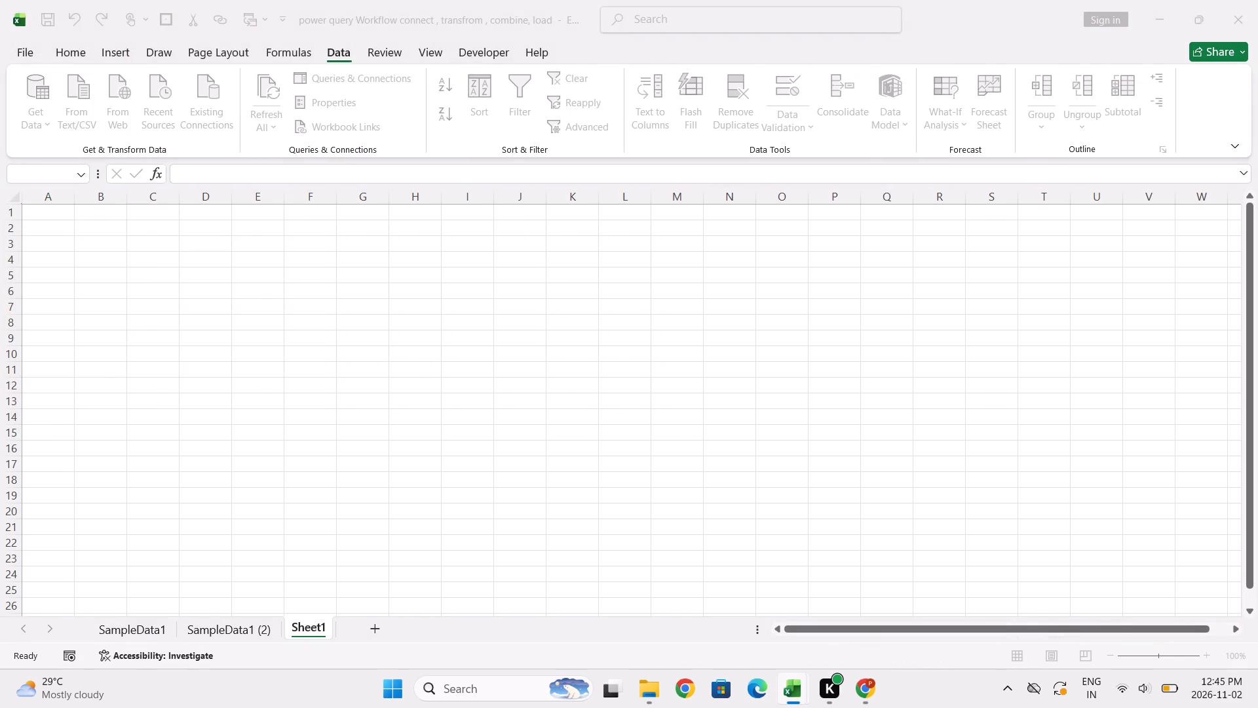
click(29, 52)
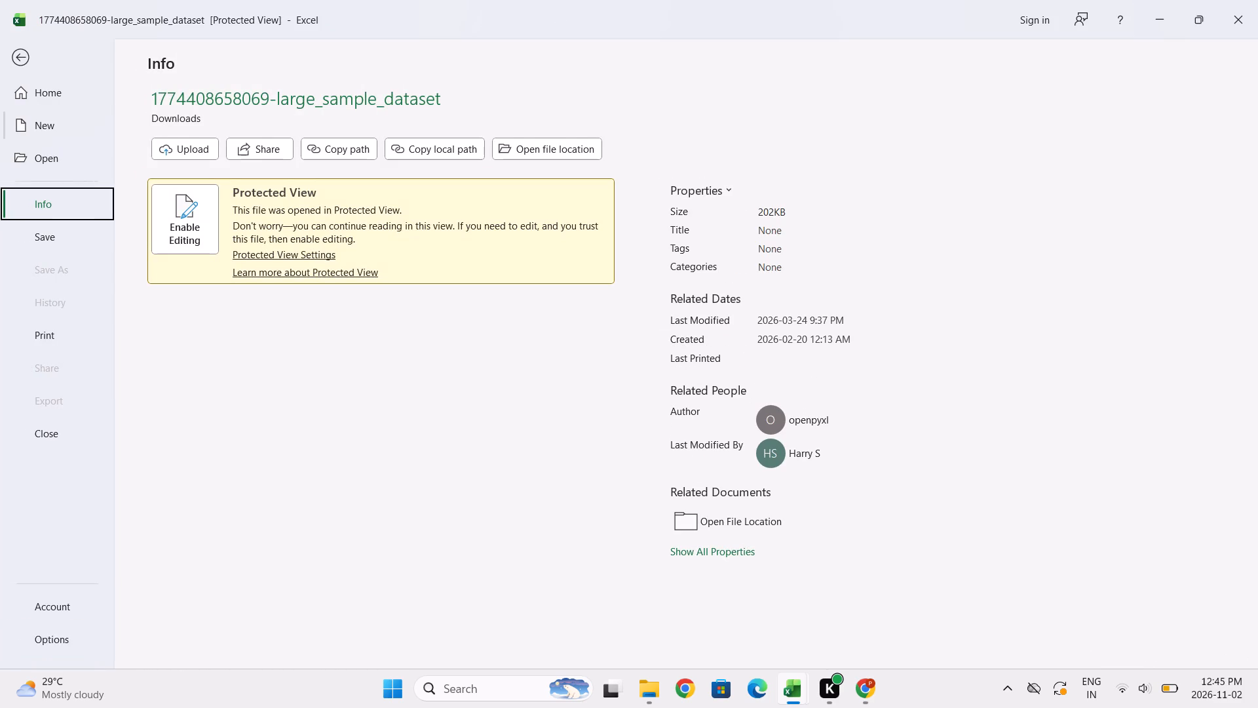
click(184, 113)
click(62, 82)
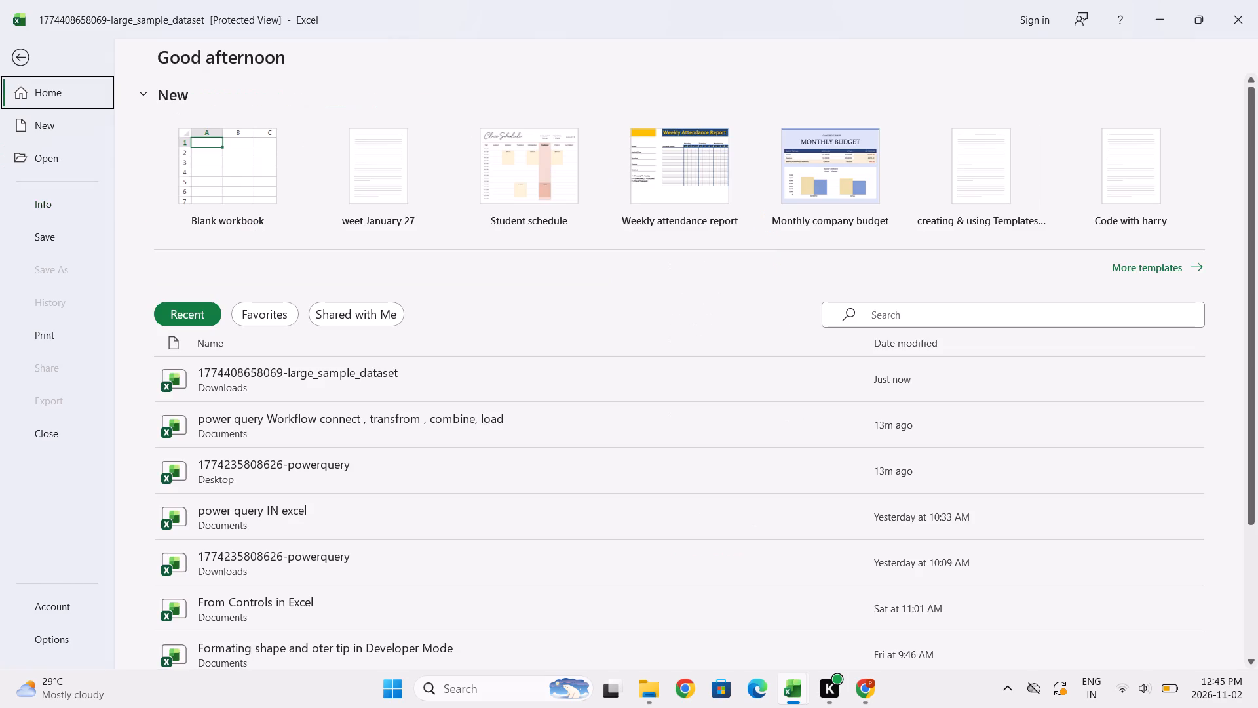
click(250, 382)
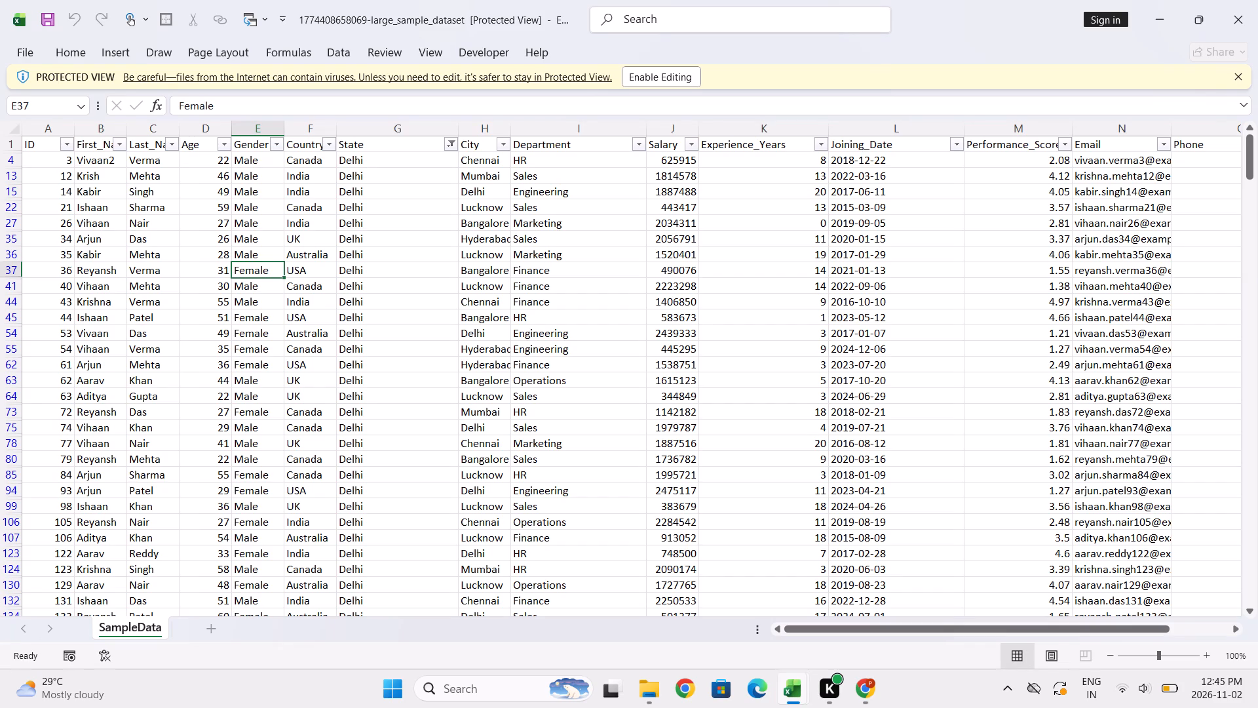
click(653, 75)
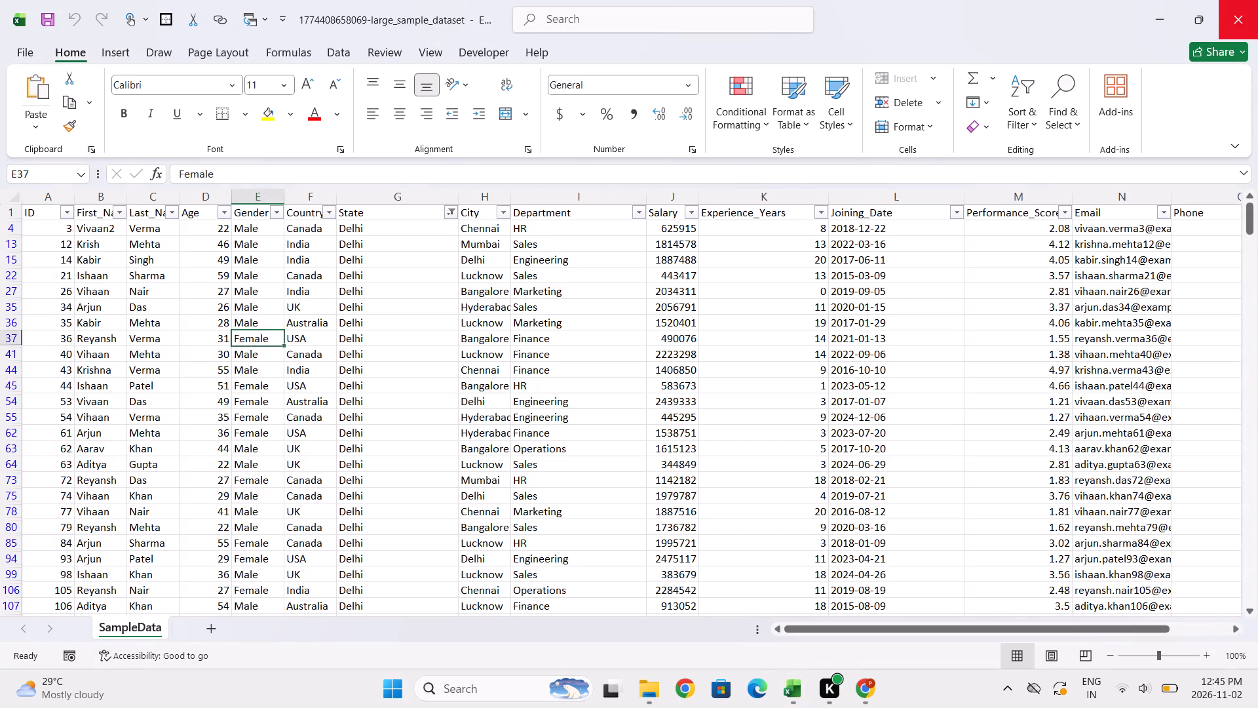
click(1224, 12)
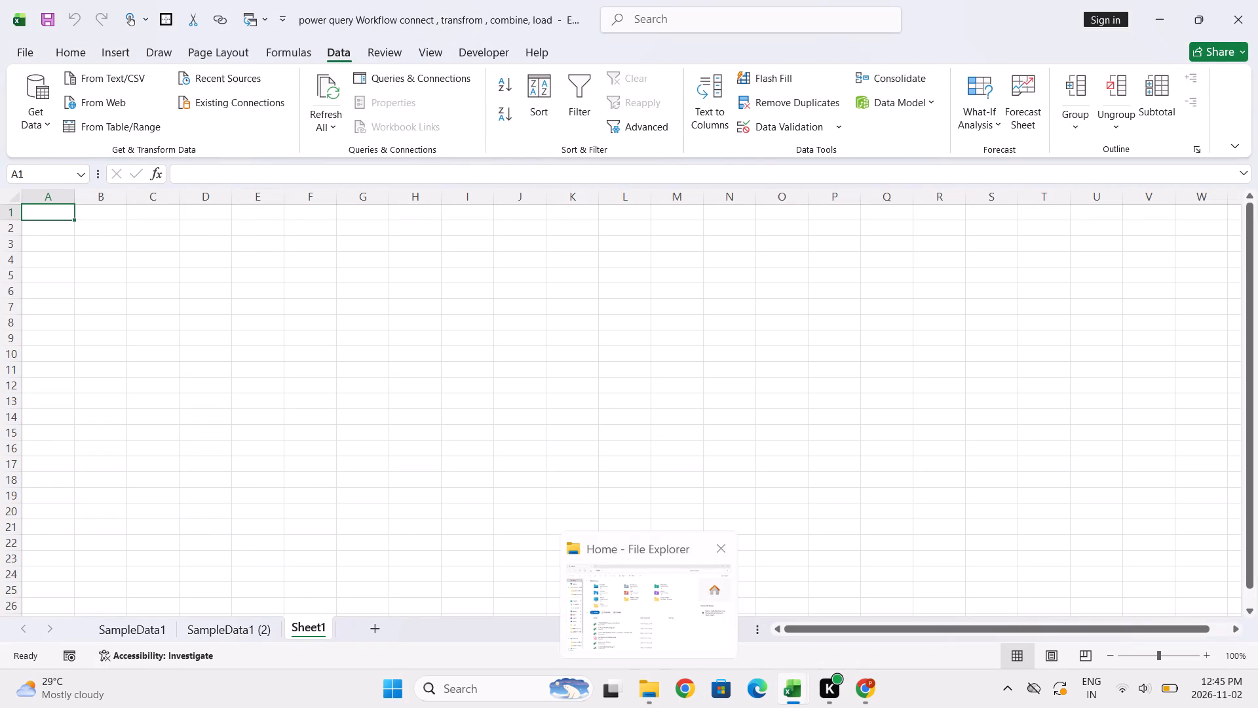
click(634, 621)
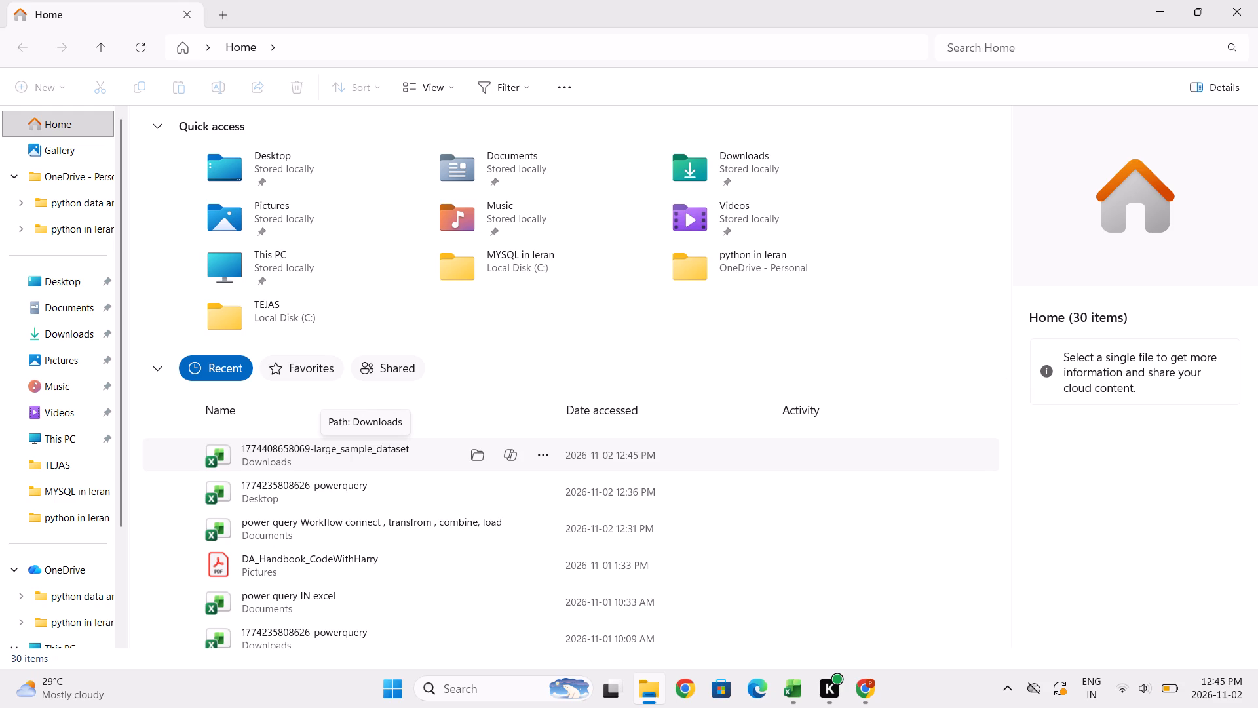
drag(366, 452, 270, 398)
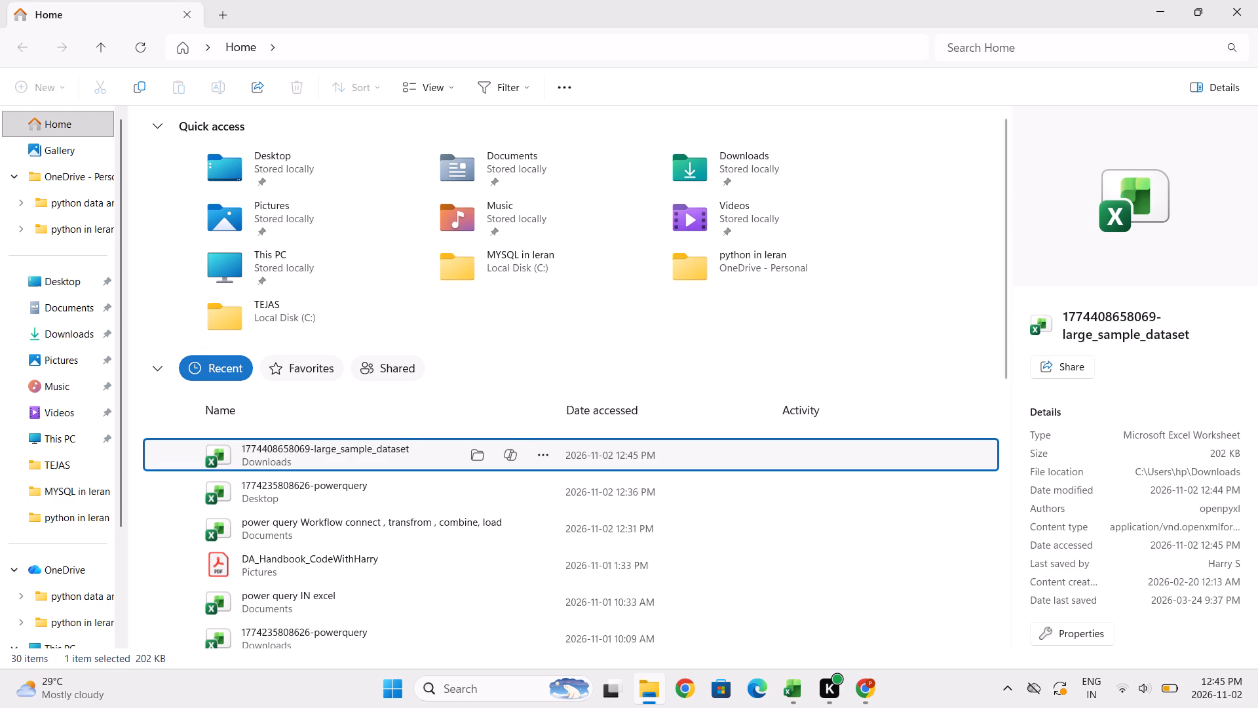
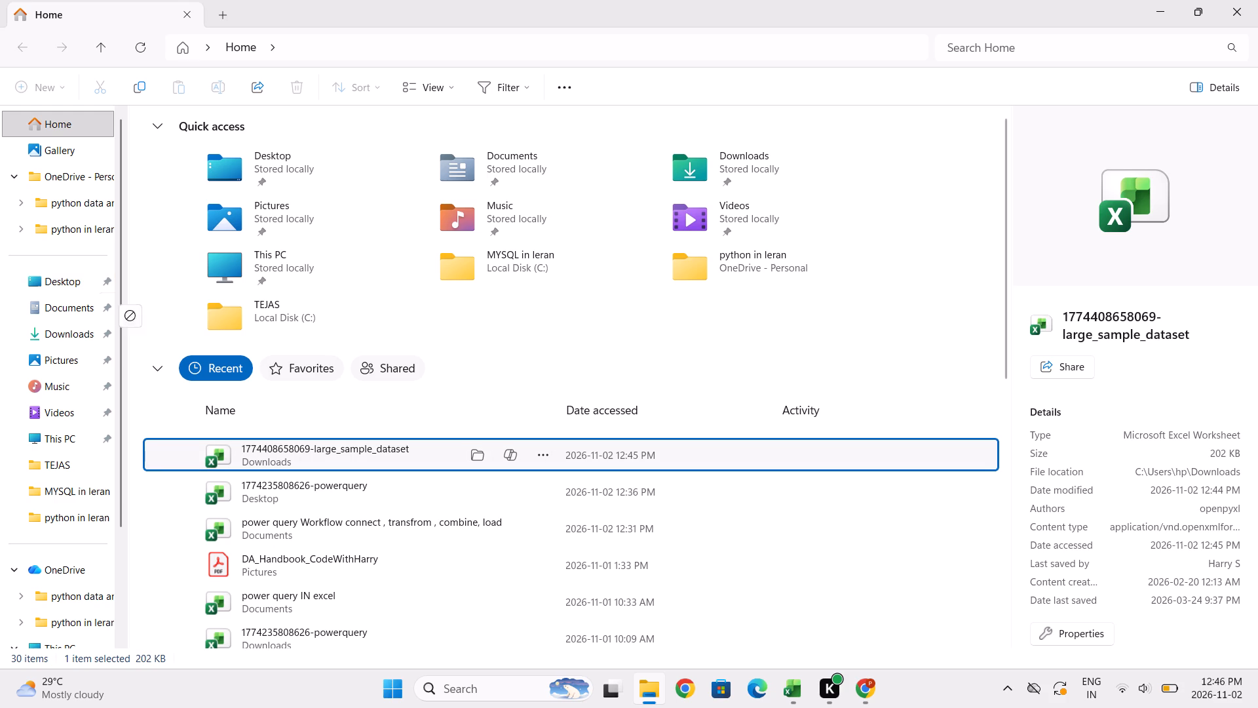
drag(125, 329, 84, 297)
drag(253, 454, 87, 389)
drag(87, 389, 52, 283)
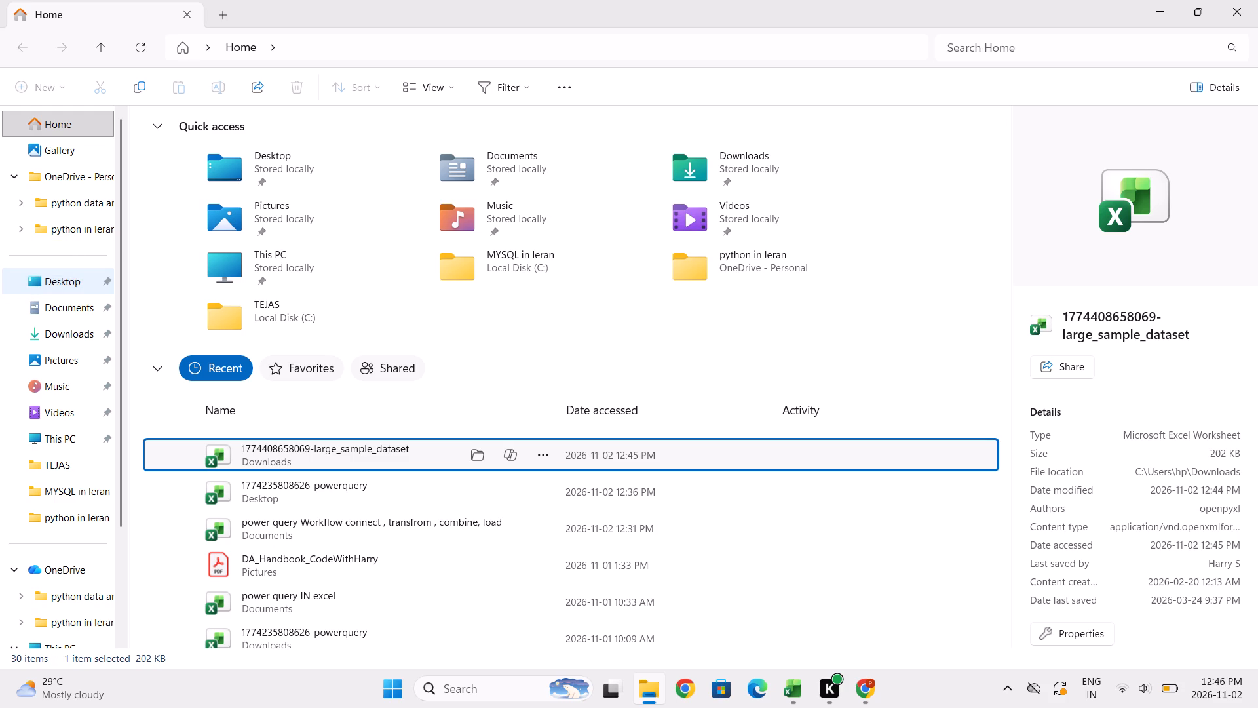
click(60, 283)
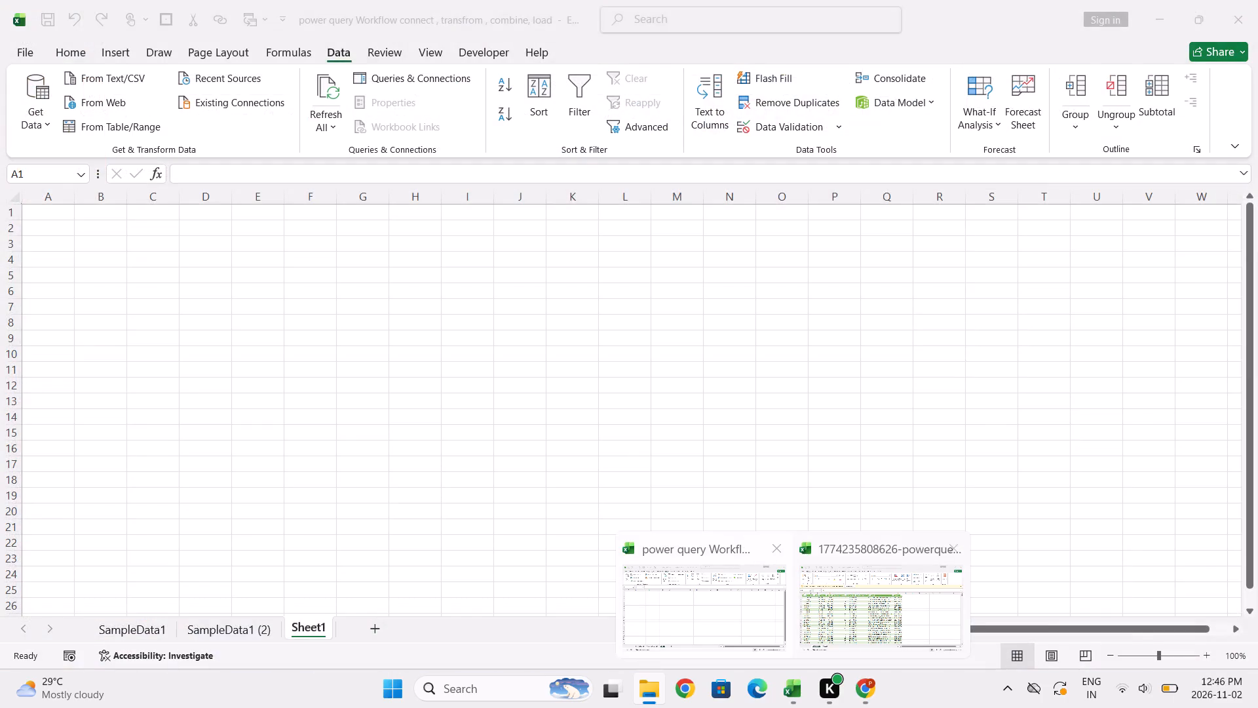
Switch to the power query Workflow workbook in Excel and start a data import from an Excel workbook file.
click(727, 629)
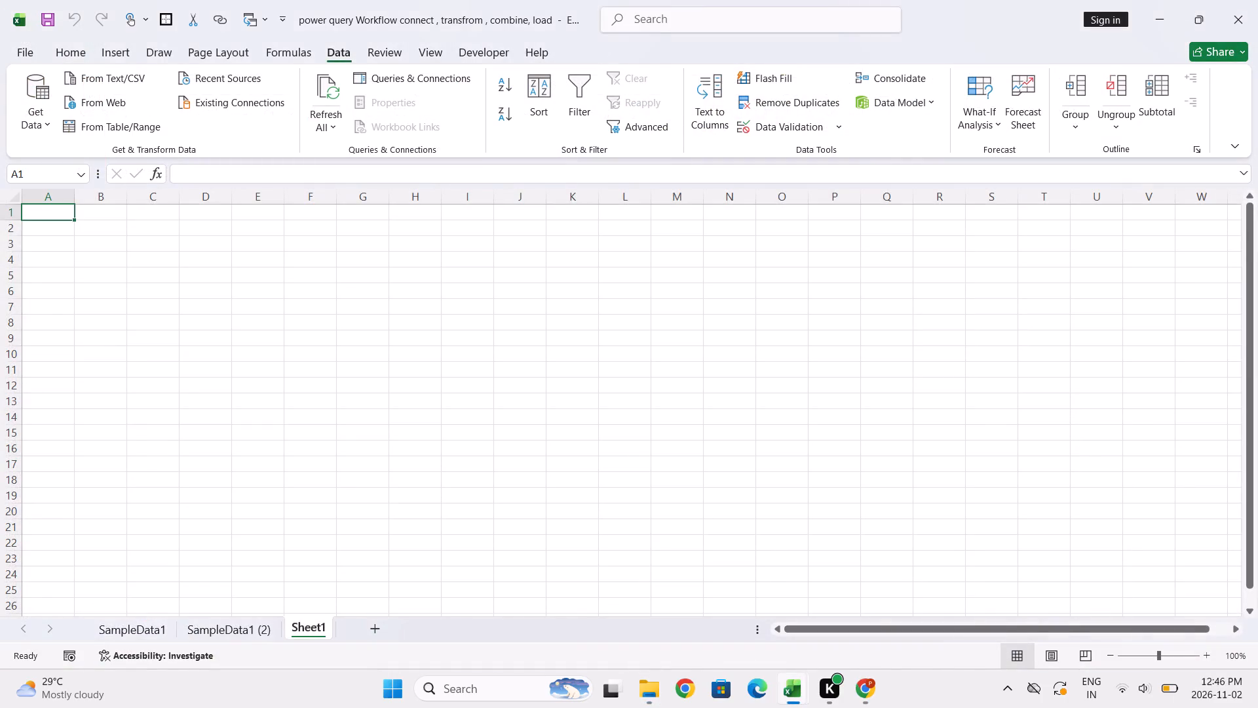
click(18, 130)
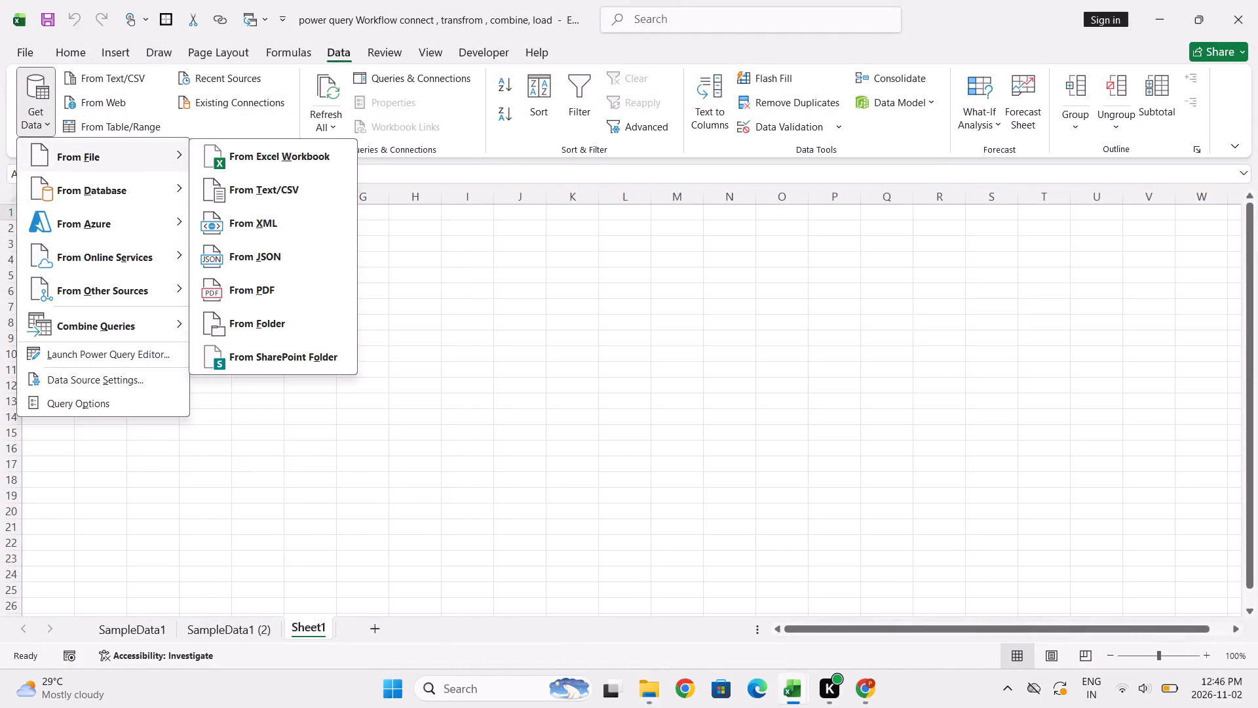
click(242, 163)
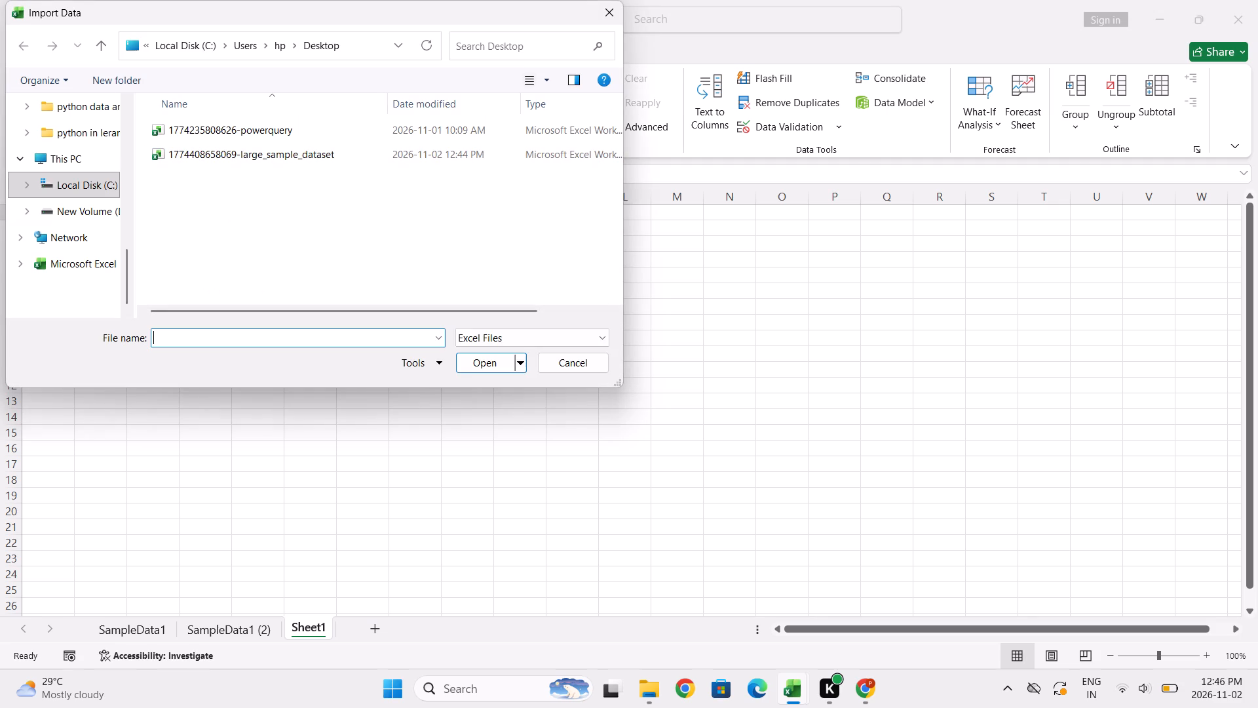
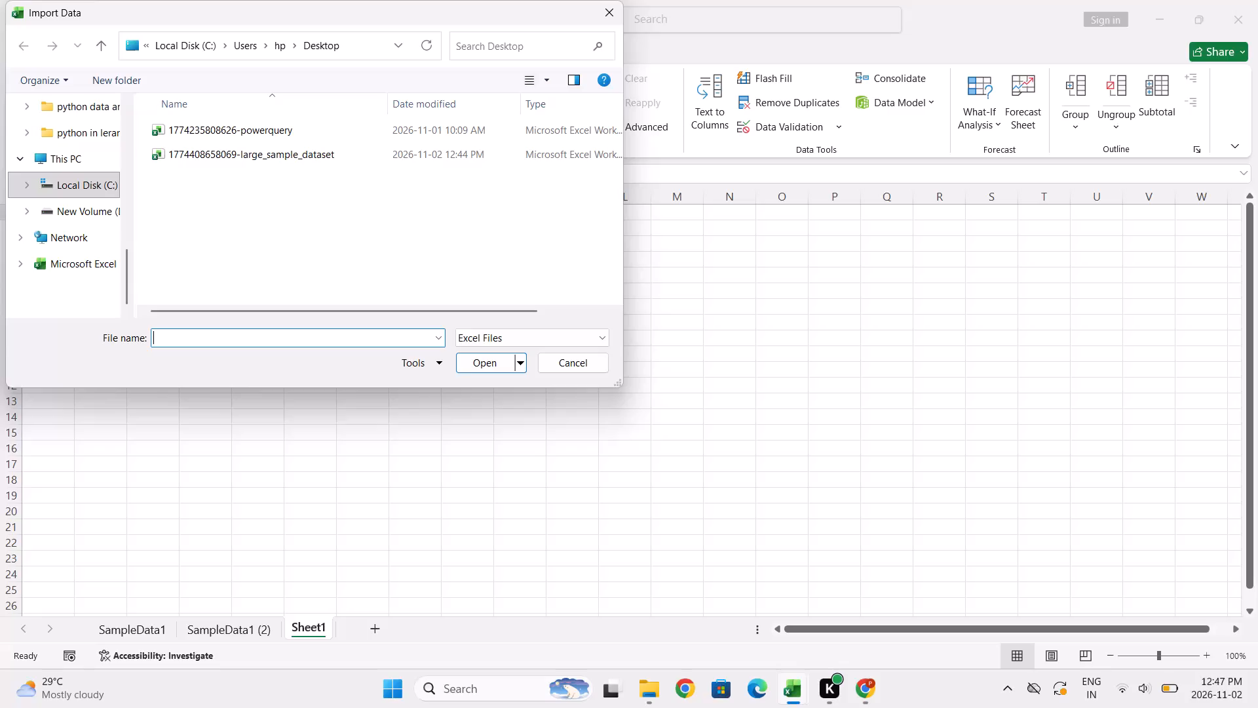
click(276, 153)
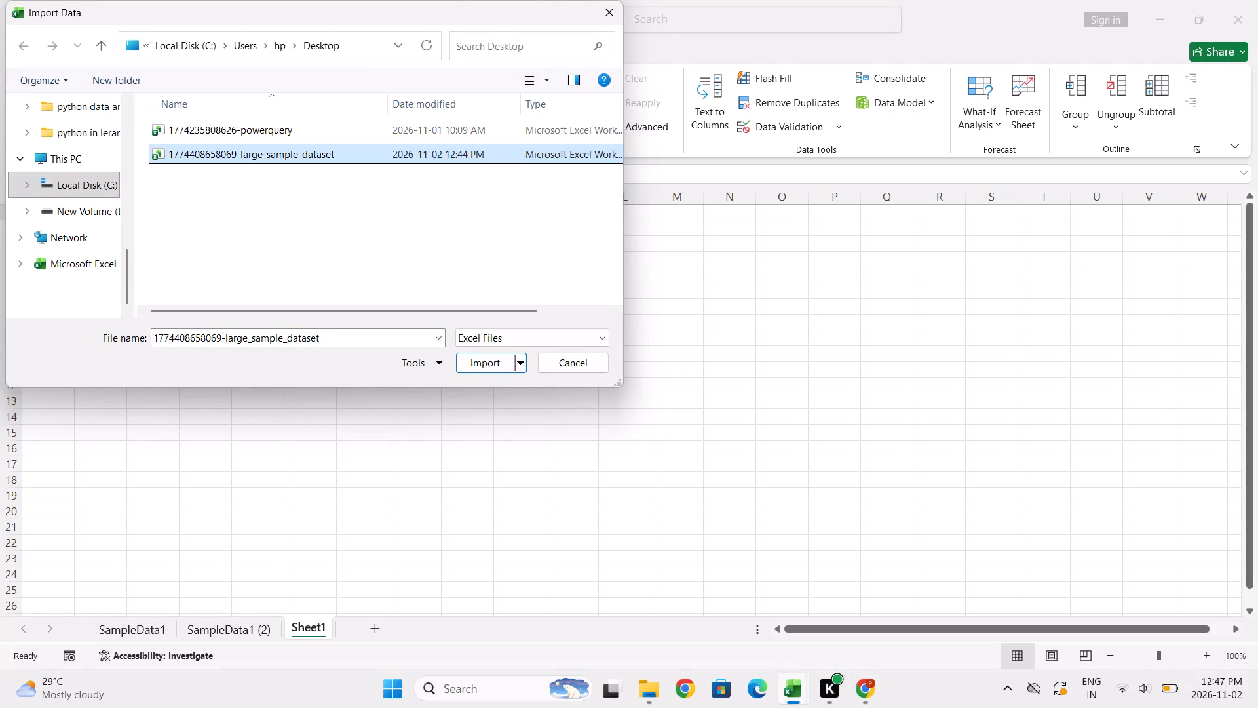
click(468, 359)
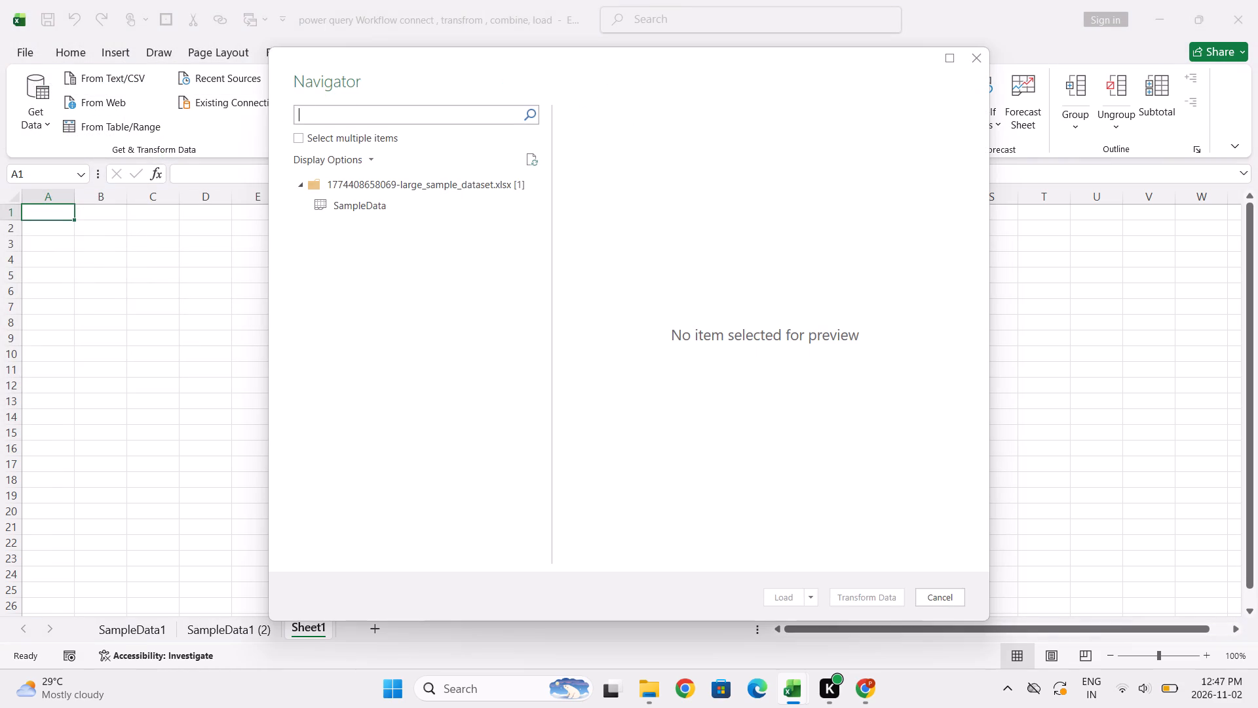
click(390, 183)
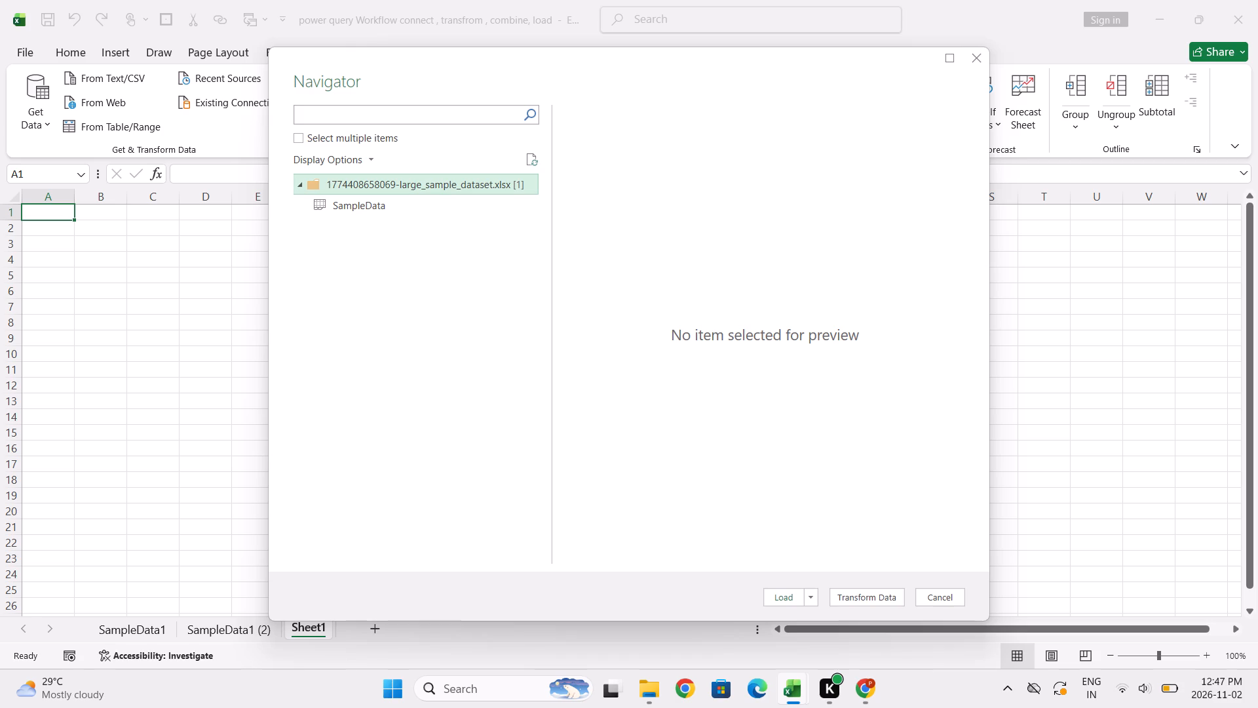
click(404, 187)
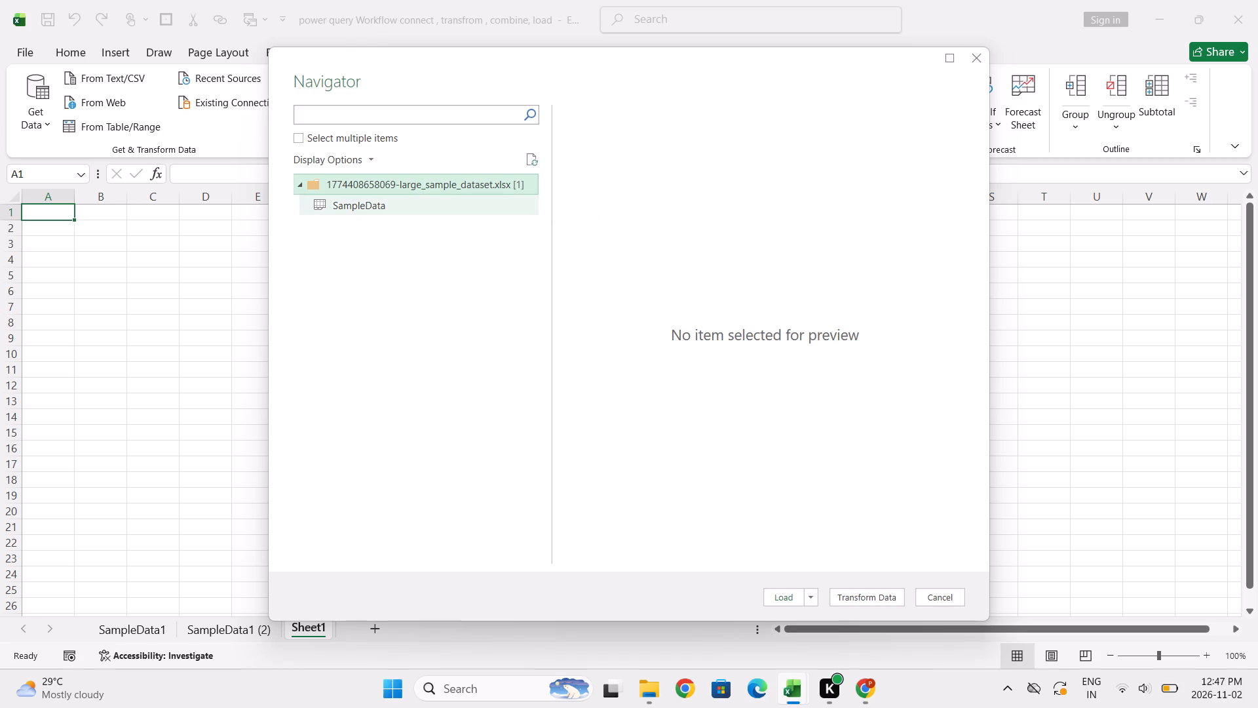
click(385, 199)
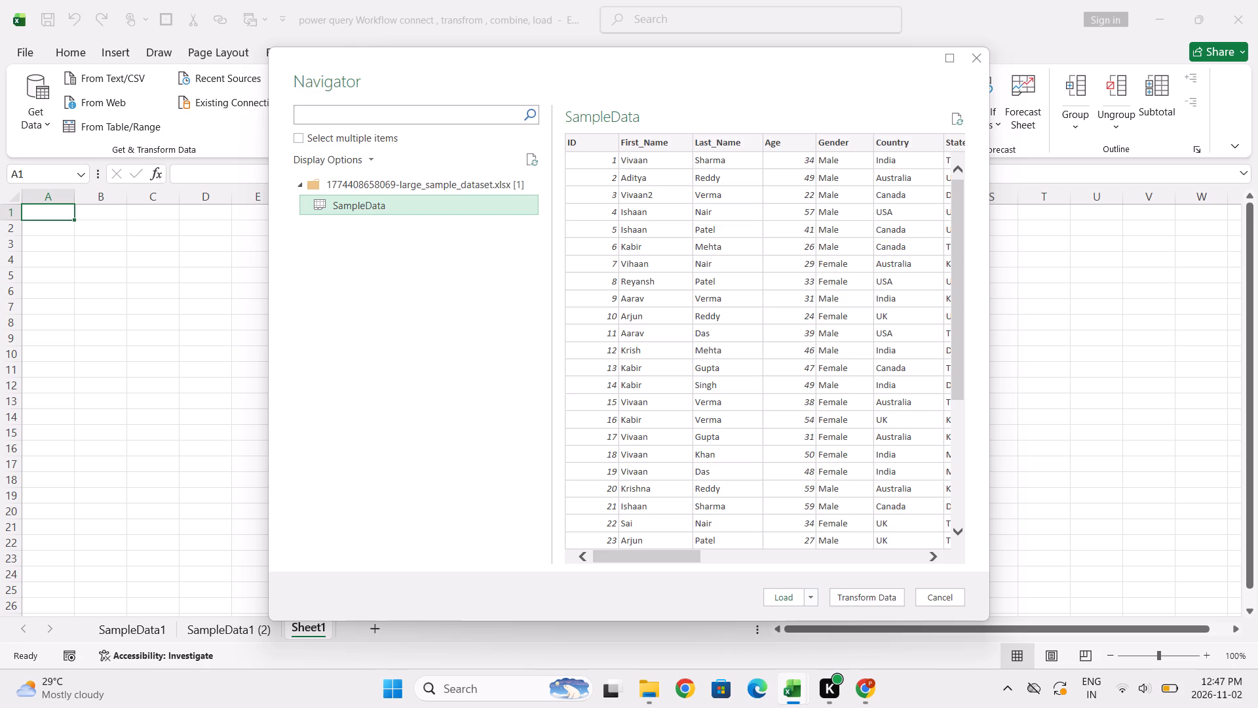
click(847, 606)
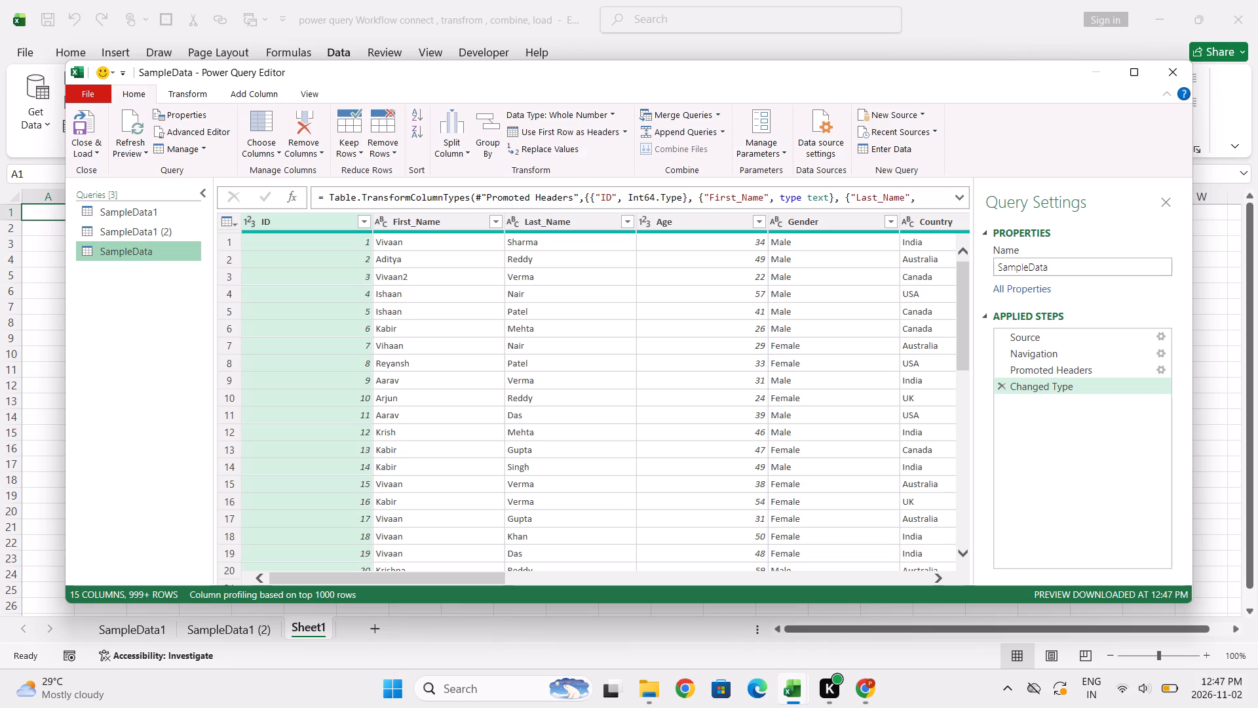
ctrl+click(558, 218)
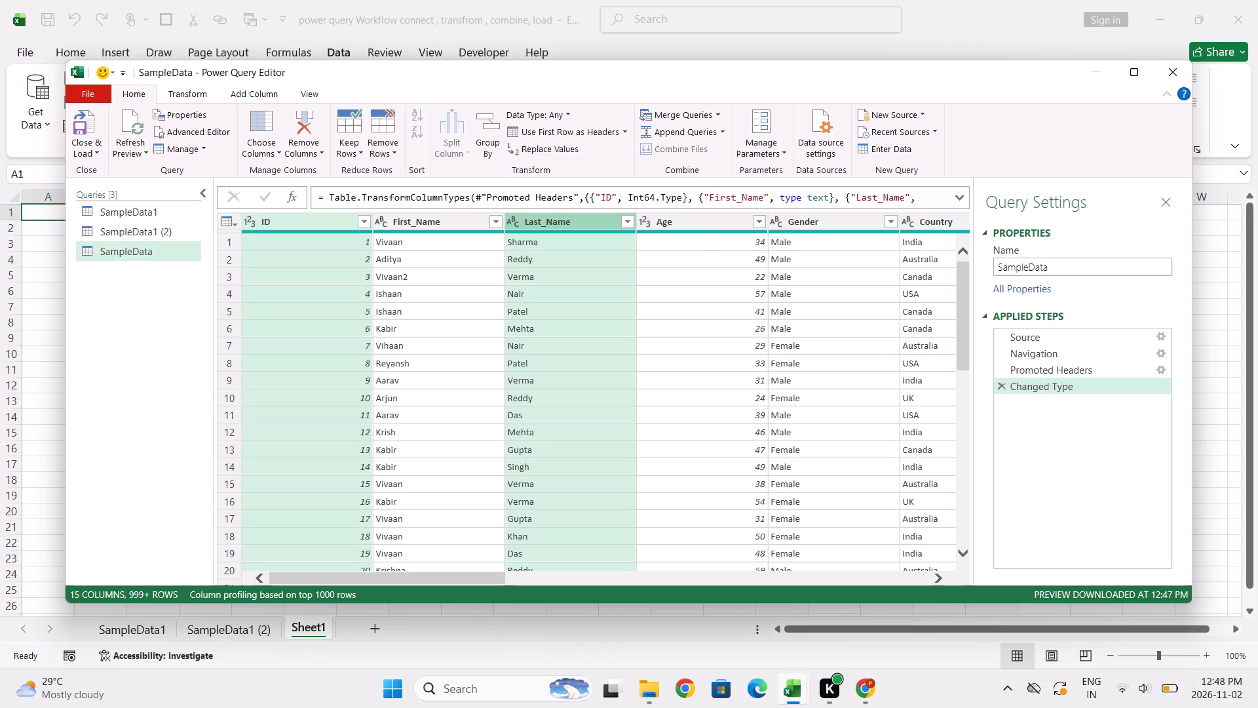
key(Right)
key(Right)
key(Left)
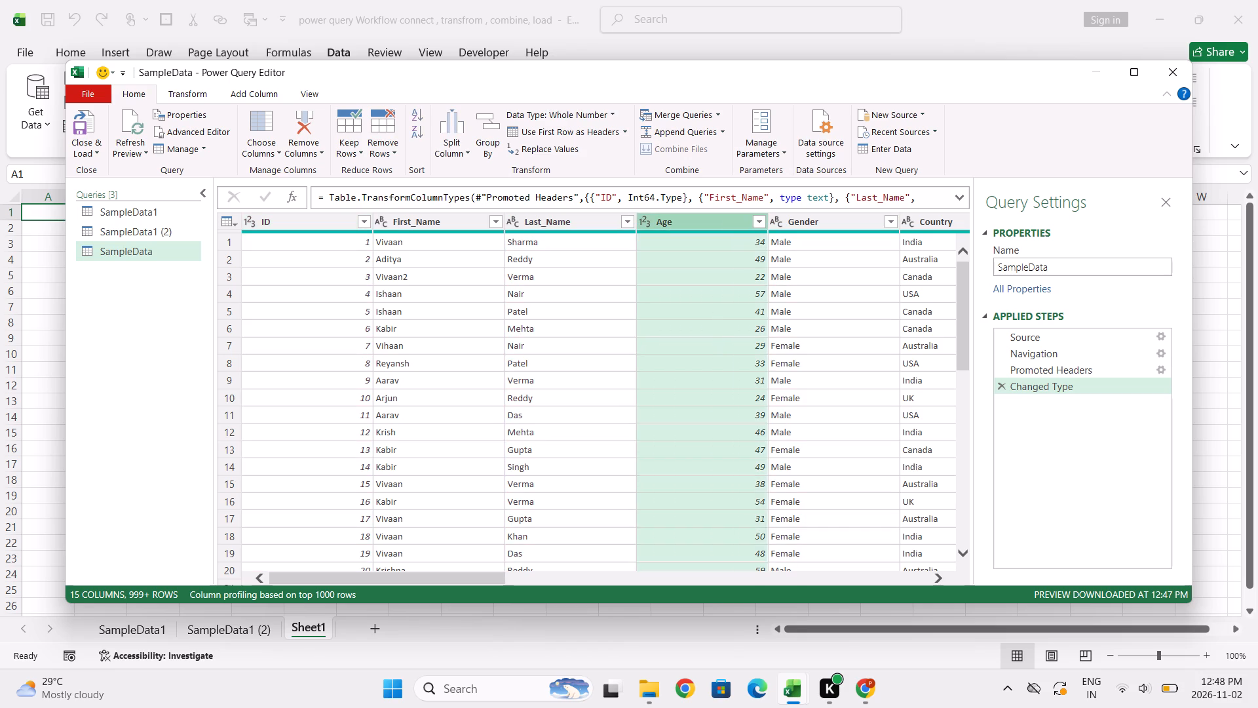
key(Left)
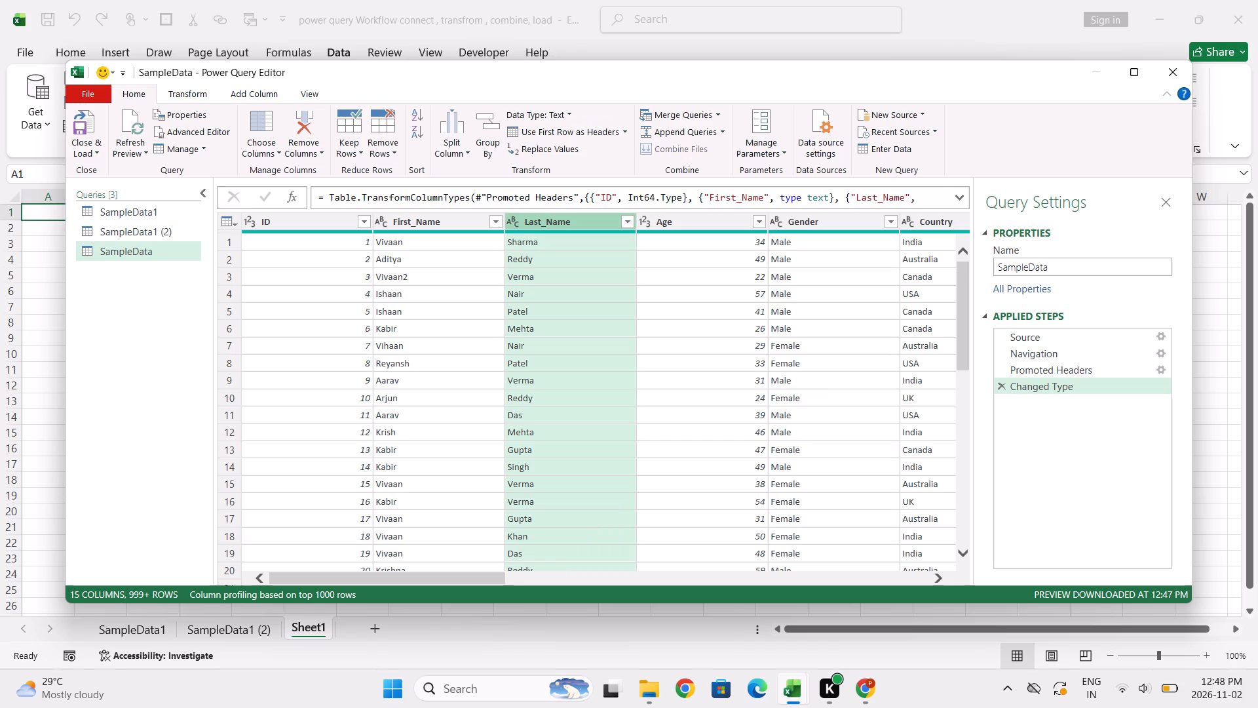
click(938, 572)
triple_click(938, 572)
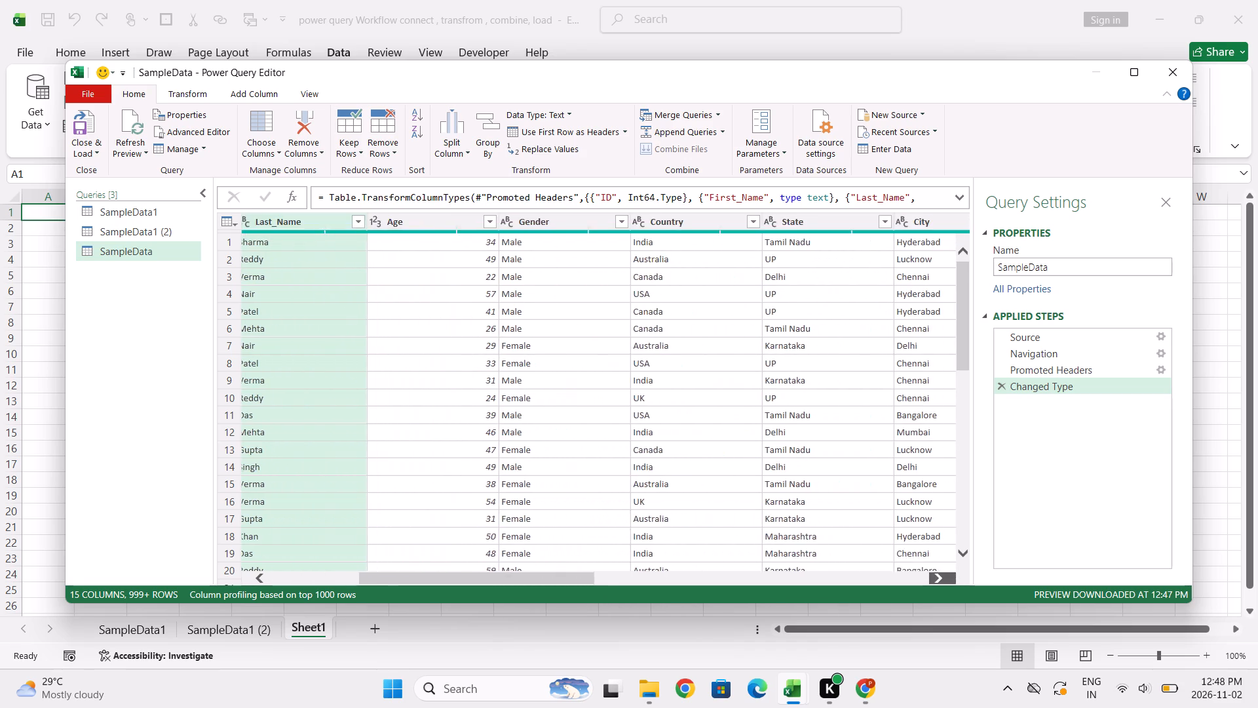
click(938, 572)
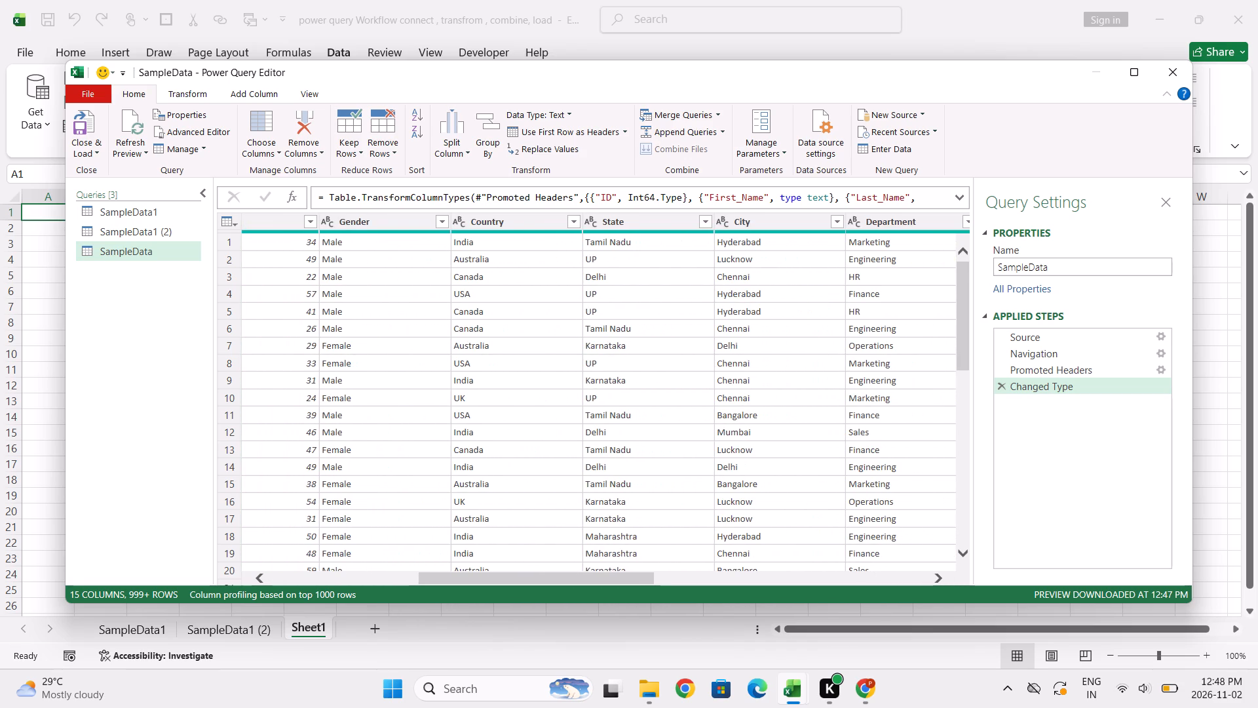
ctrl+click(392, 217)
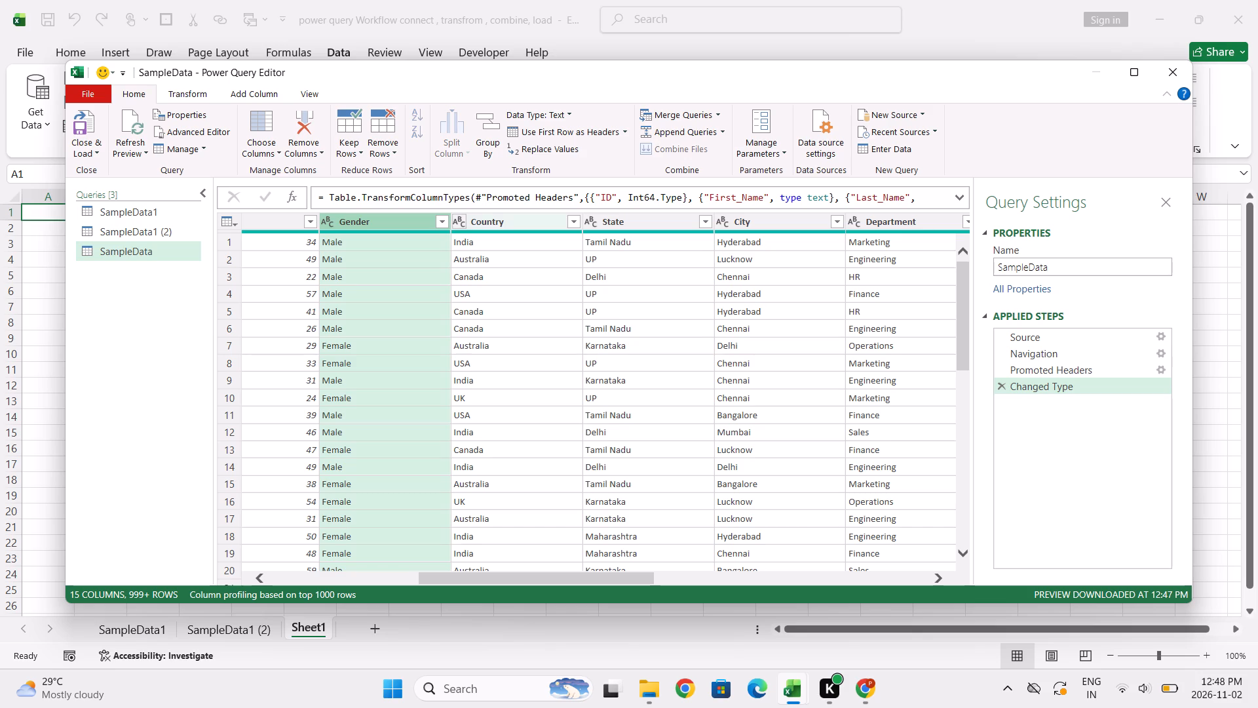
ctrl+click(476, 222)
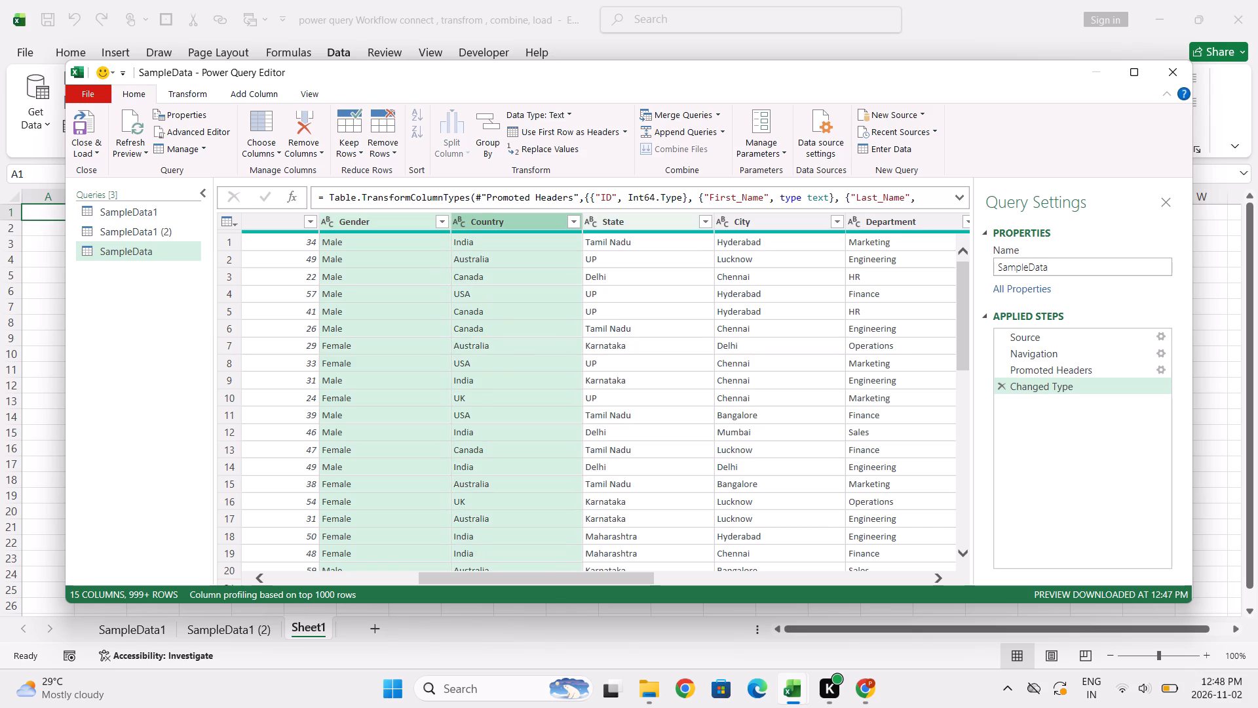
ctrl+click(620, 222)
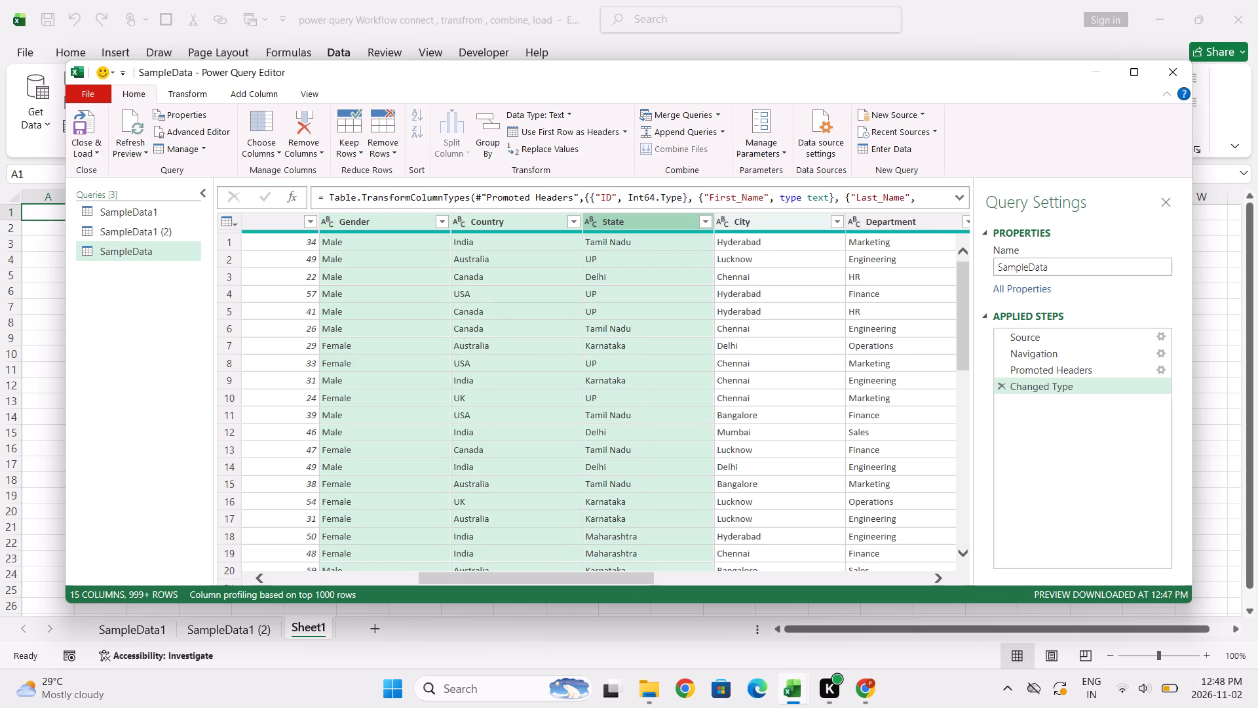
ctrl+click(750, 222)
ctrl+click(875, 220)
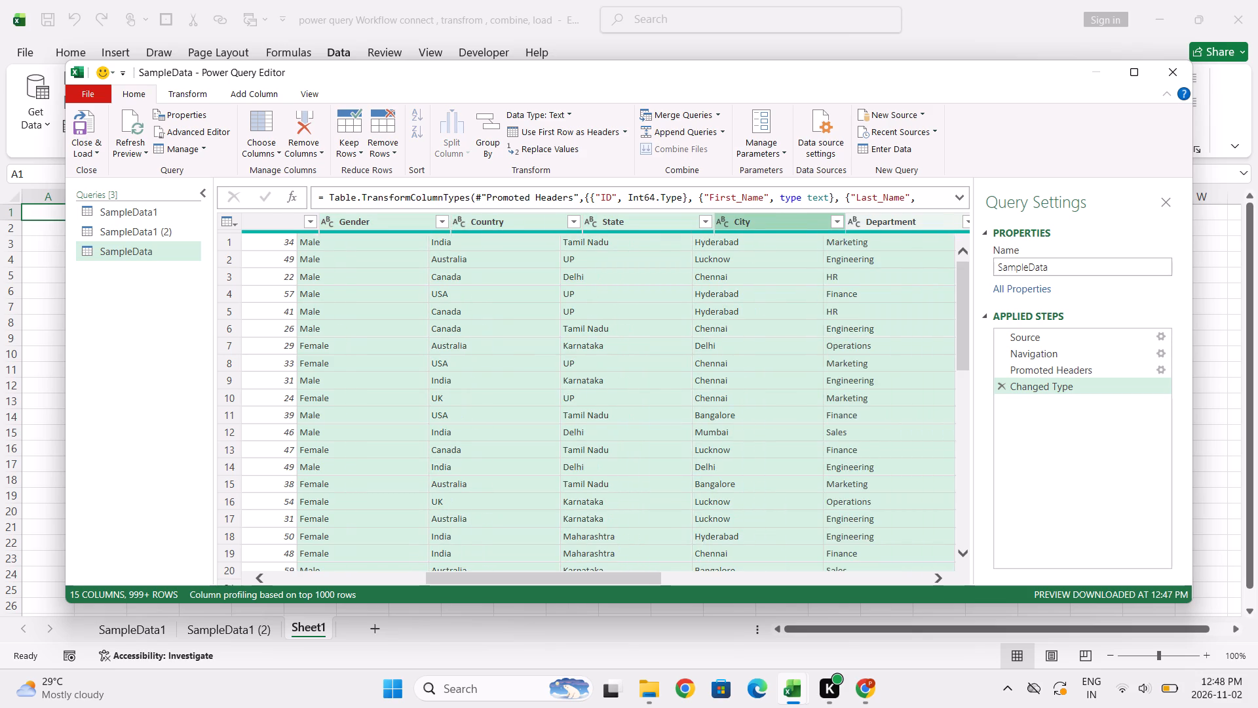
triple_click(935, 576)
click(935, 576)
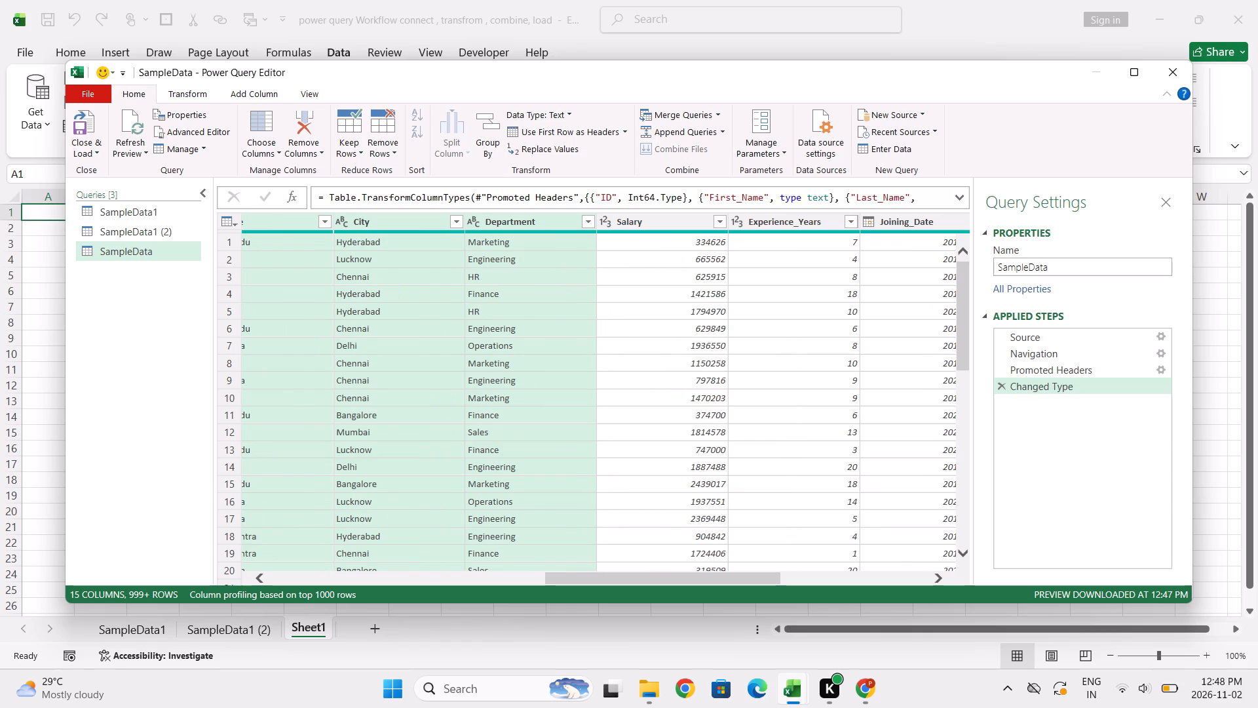
Remove the Last_Name, Age, Gender, Country, State, City, Department and Experience_Years columns from the SampleData query.
click(761, 216)
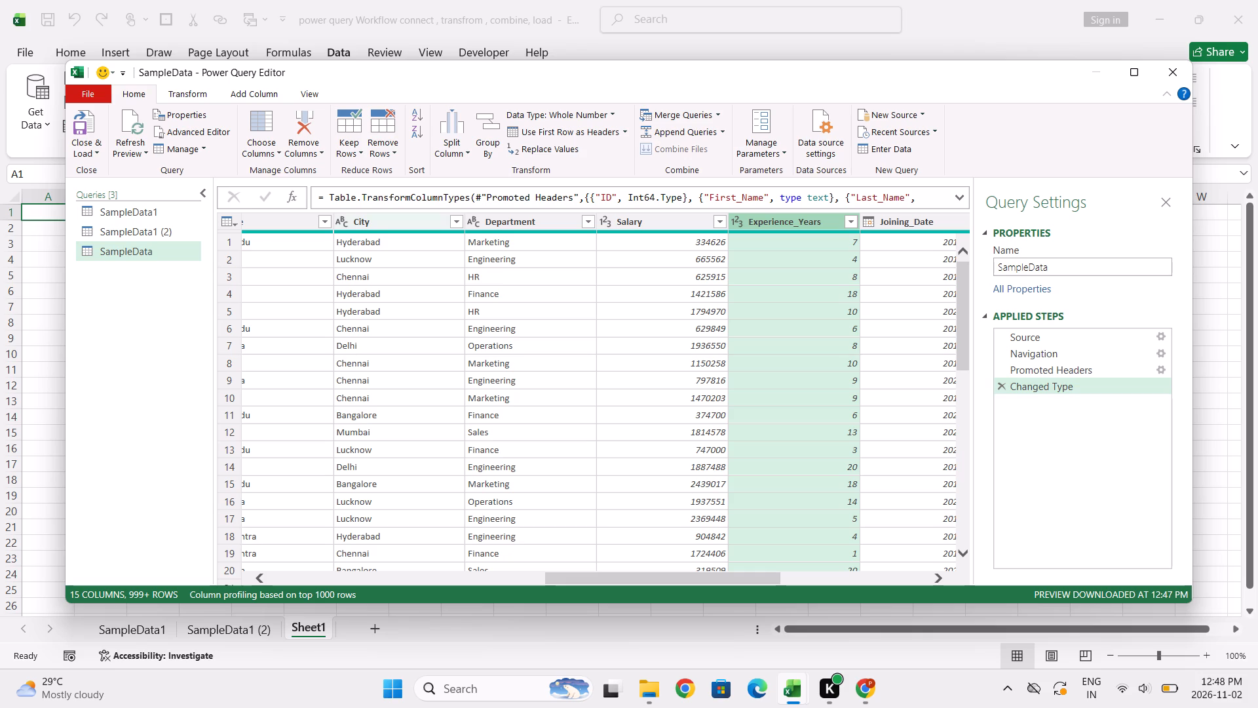
ctrl+click(487, 220)
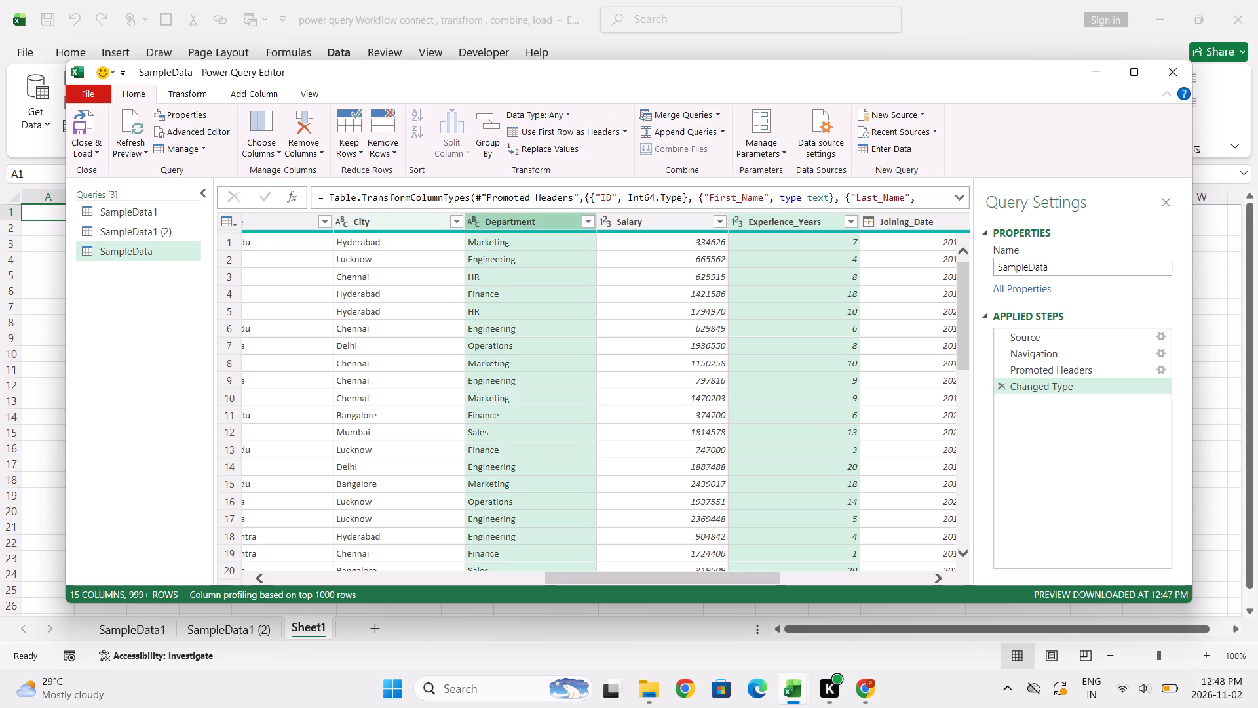
ctrl+click(370, 220)
ctrl+click(292, 225)
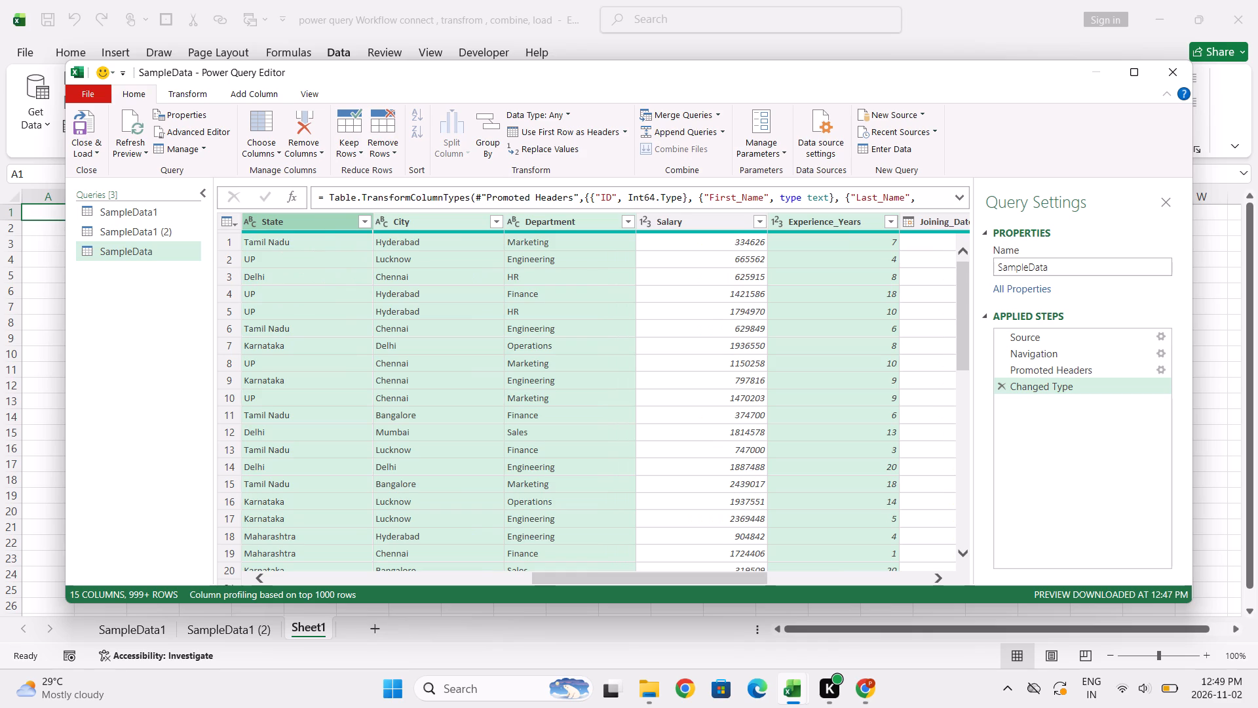
triple_click(257, 578)
click(257, 578)
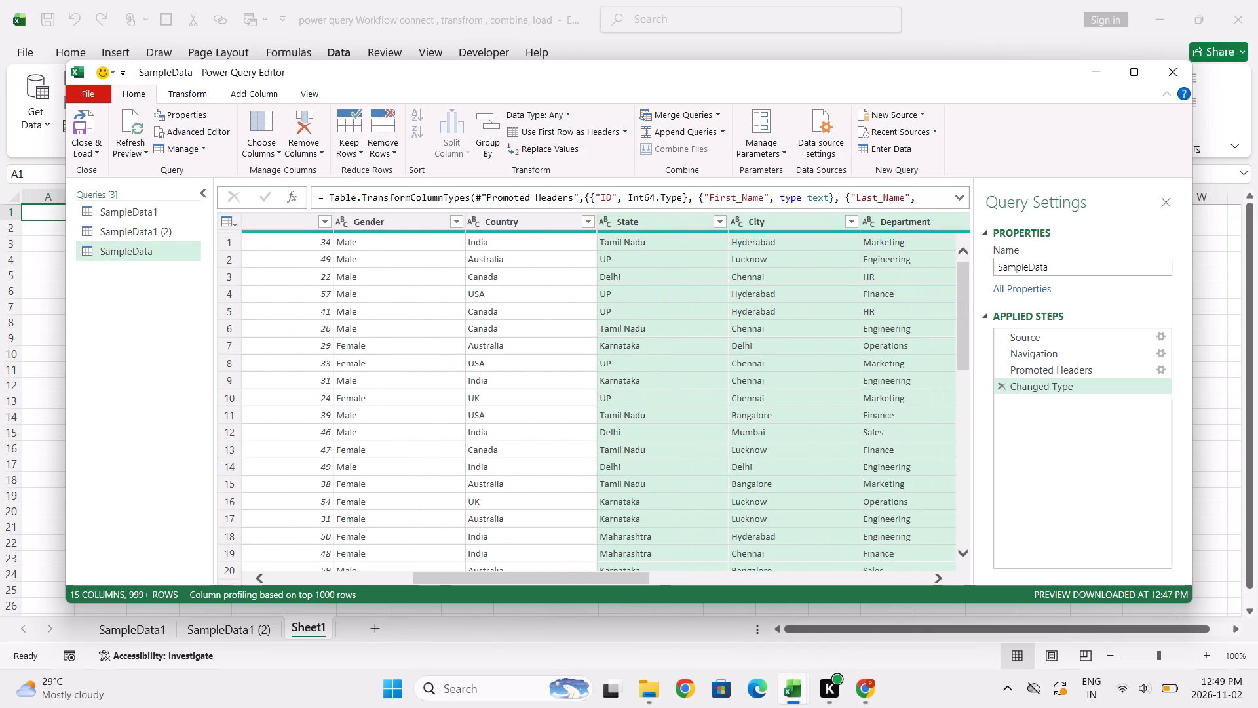
ctrl+click(498, 217)
ctrl+click(353, 216)
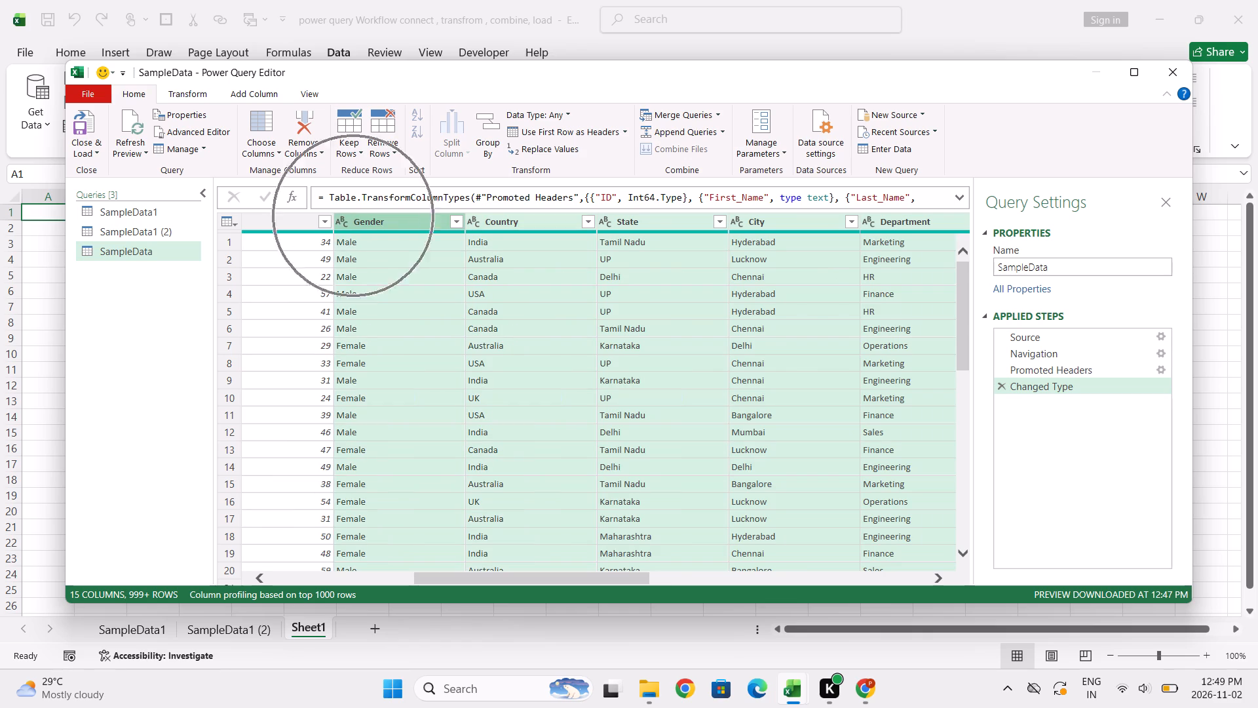
click(260, 572)
click(260, 572)
click(260, 572)
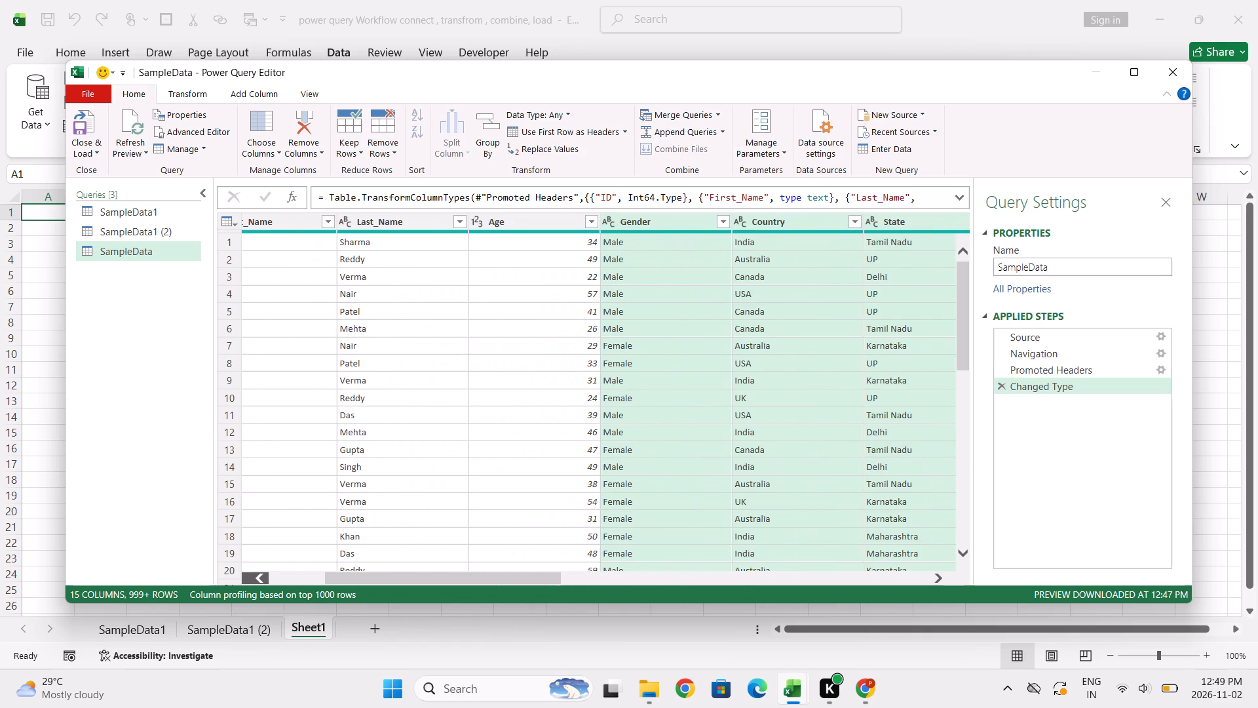
ctrl+click(499, 219)
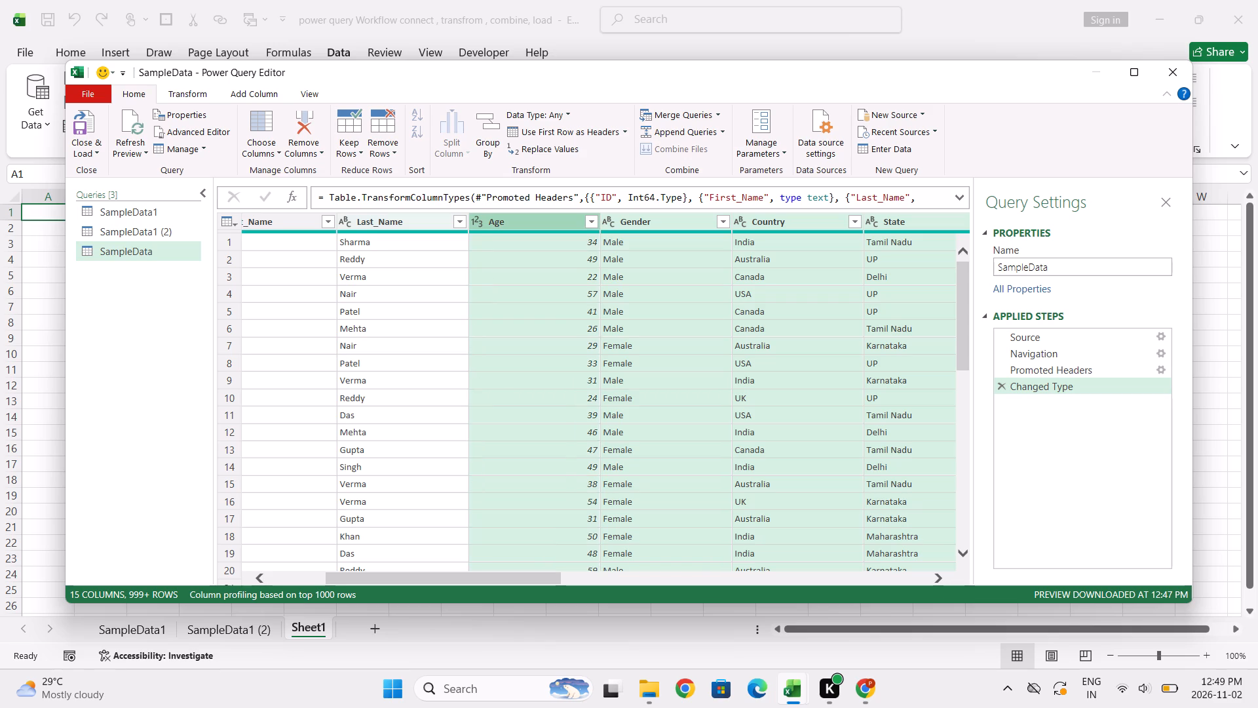
ctrl+click(403, 220)
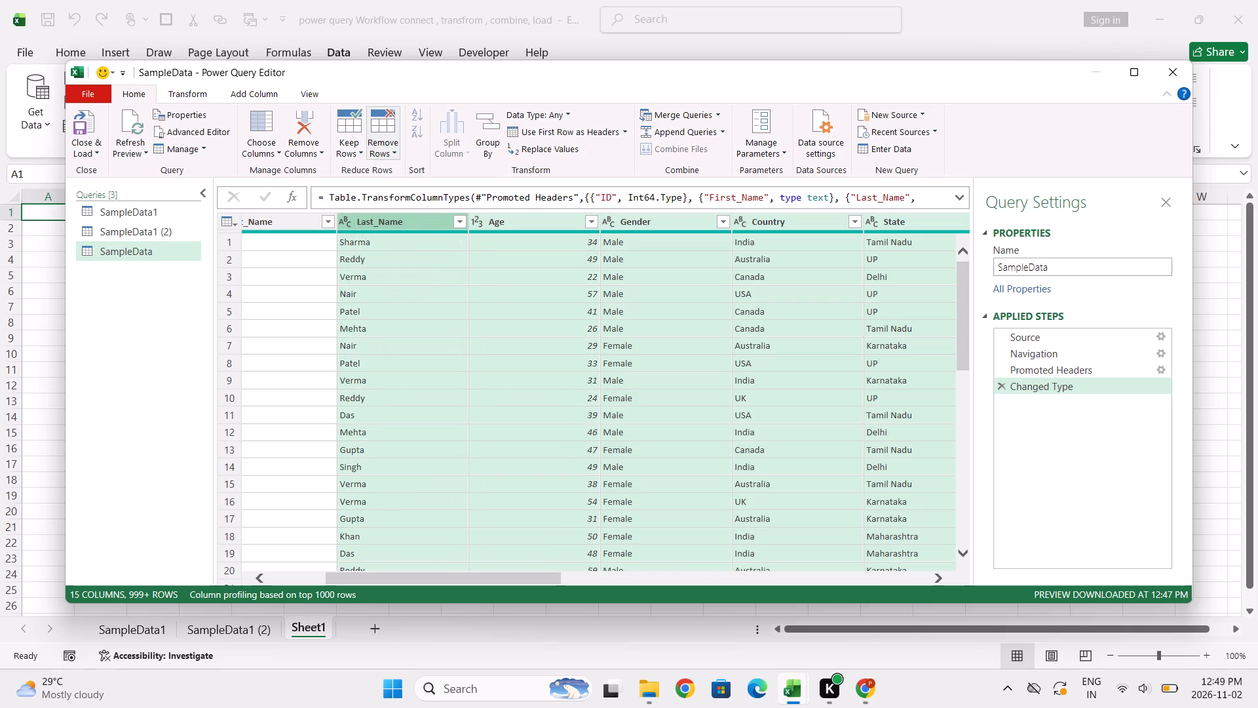
click(373, 146)
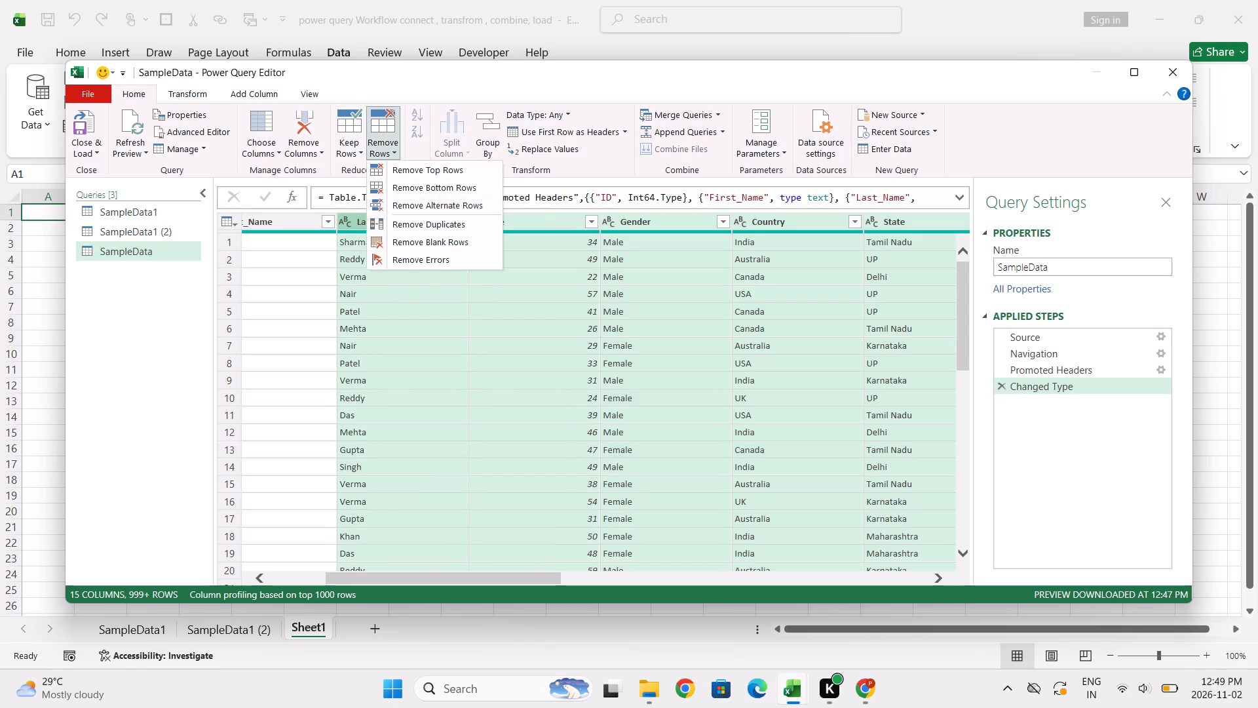
click(301, 144)
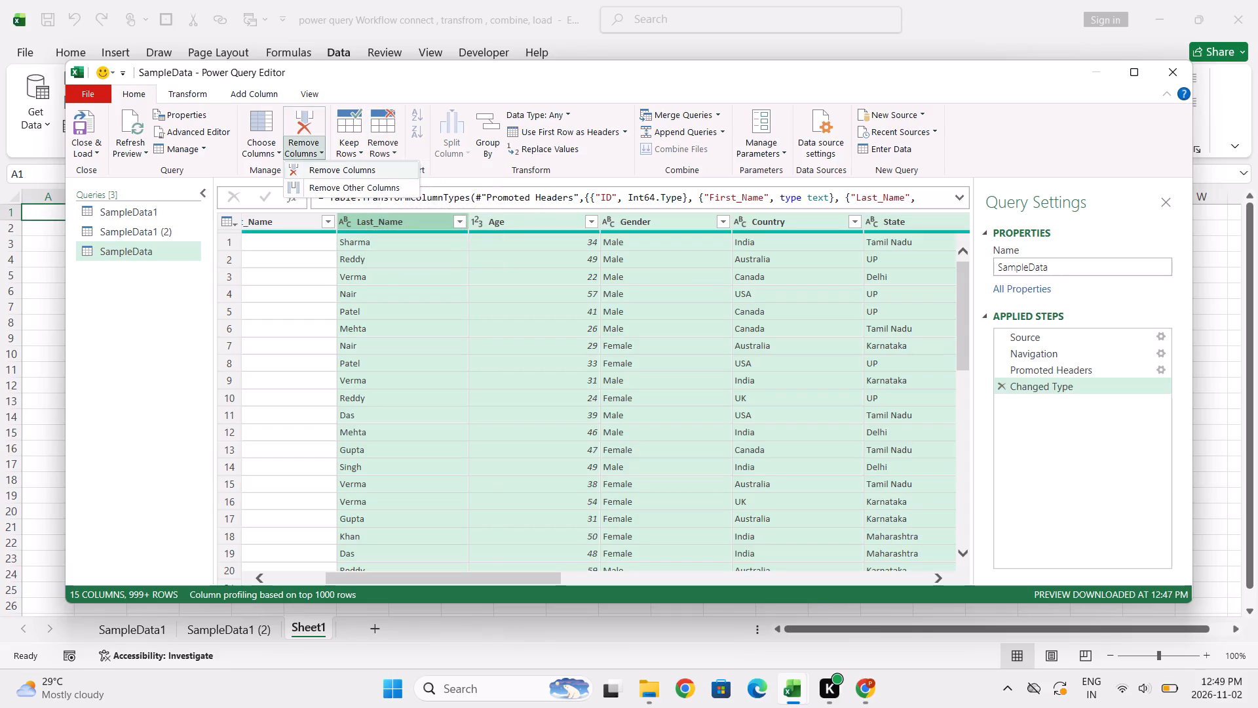
click(324, 169)
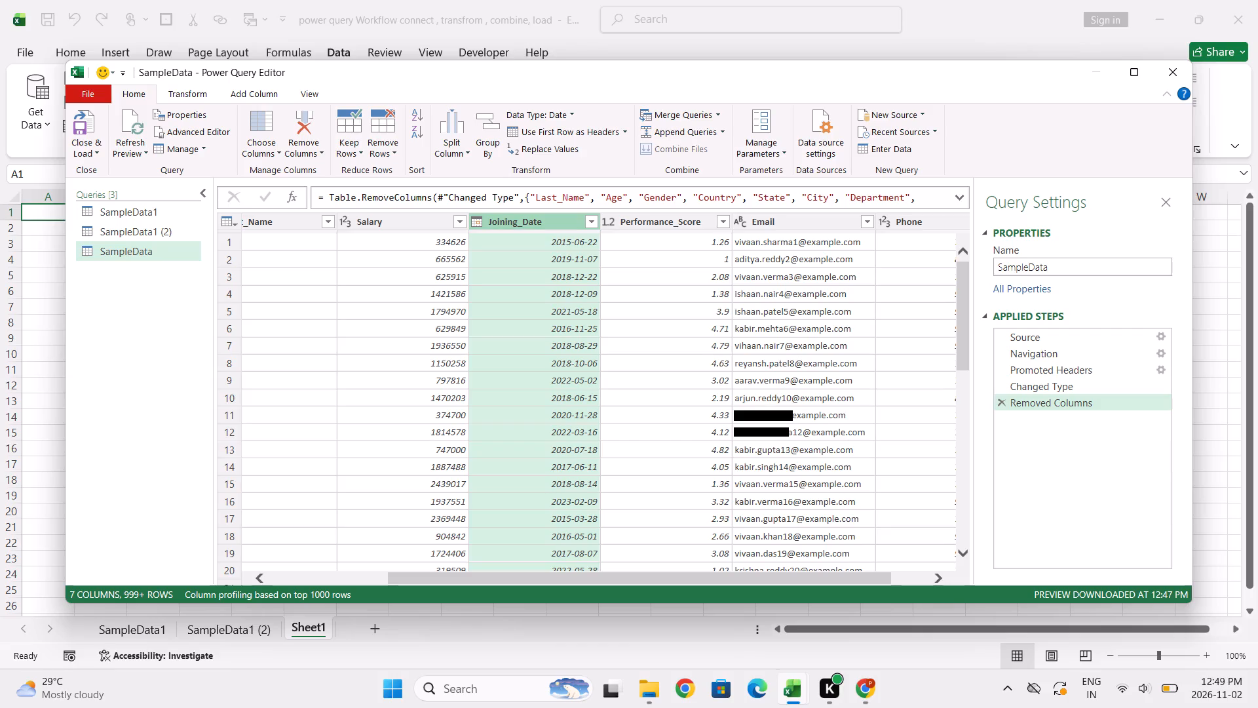
Remove the Joining_Date, Performance_Score and Email columns from the SampleData query.
ctrl+click(659, 224)
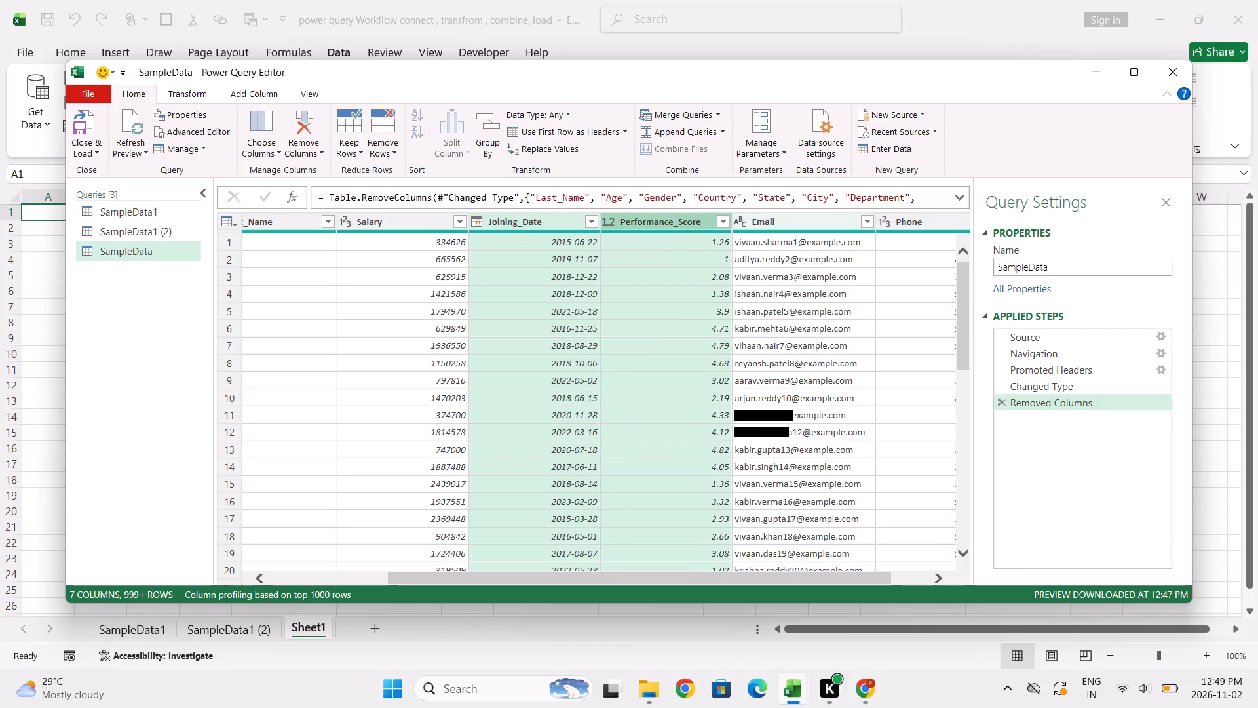
click(779, 223)
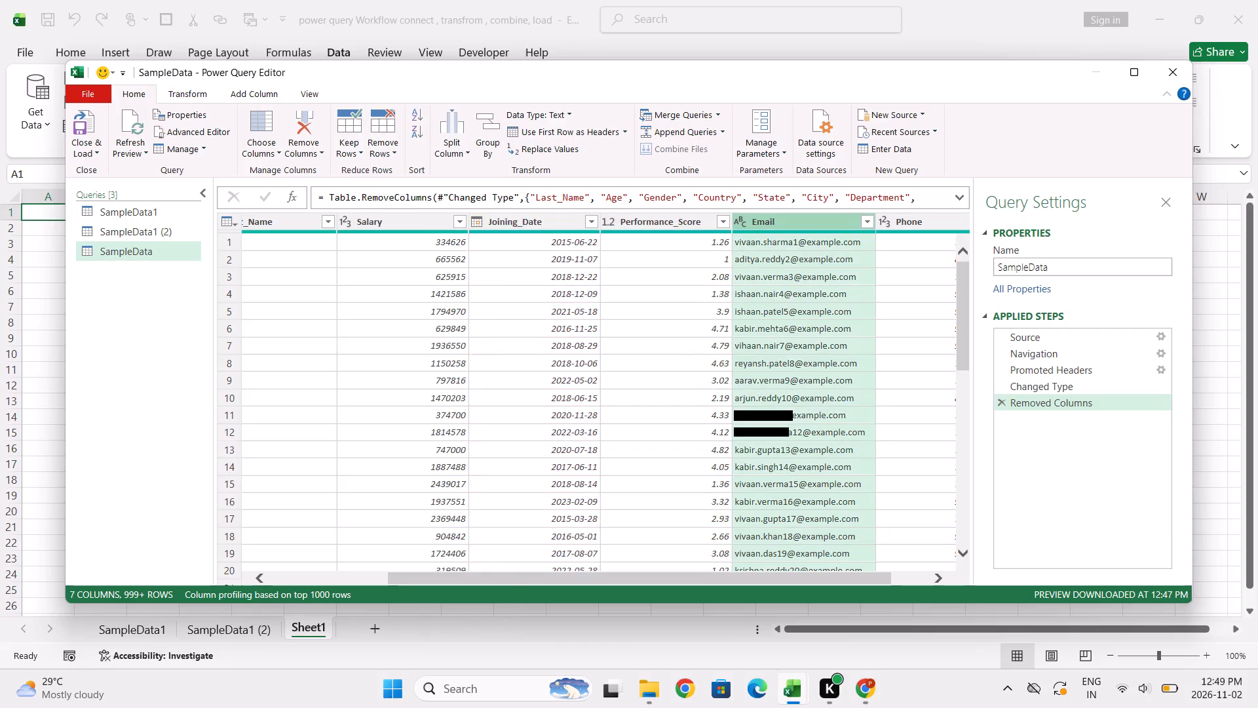
ctrl+click(679, 215)
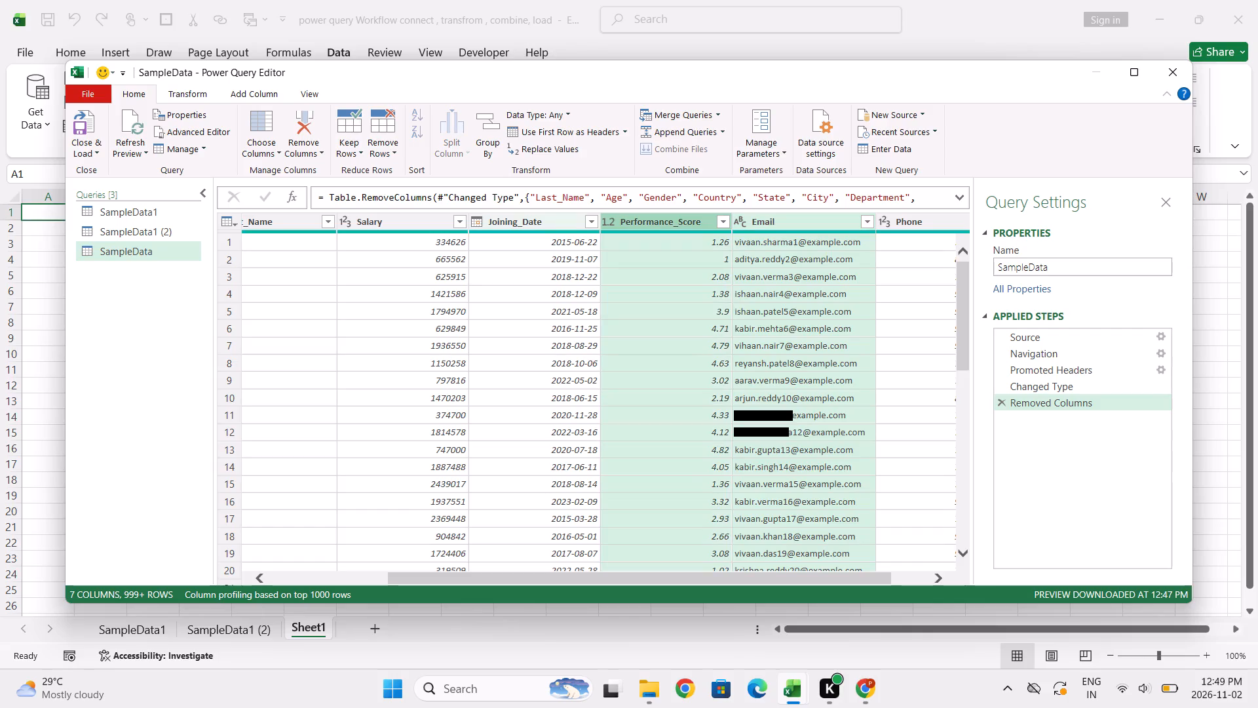
ctrl+click(542, 220)
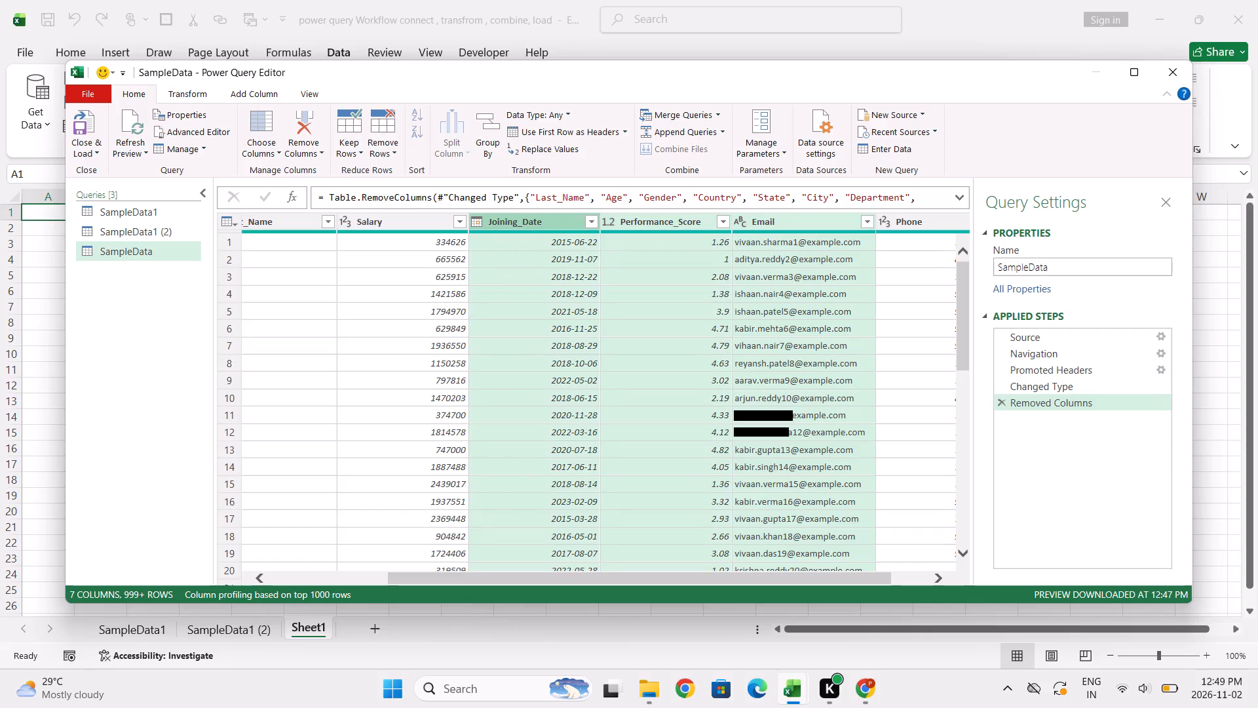
double_click(257, 573)
click(257, 573)
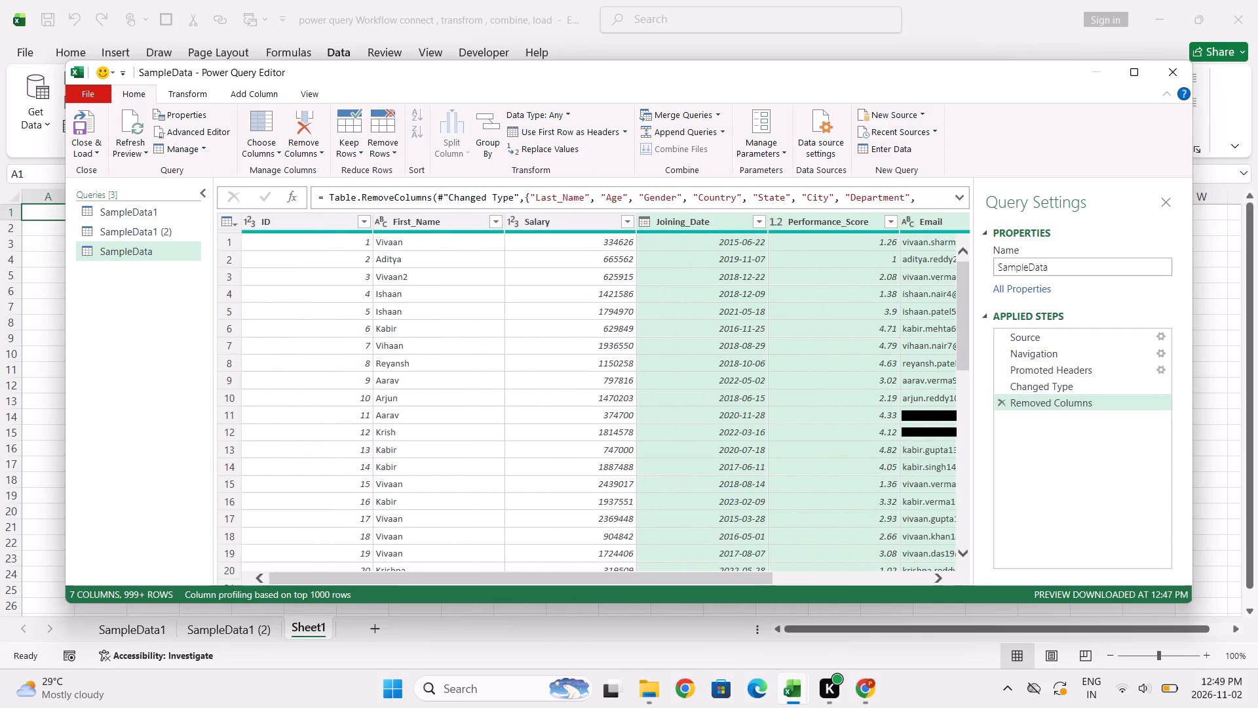
click(302, 153)
click(315, 163)
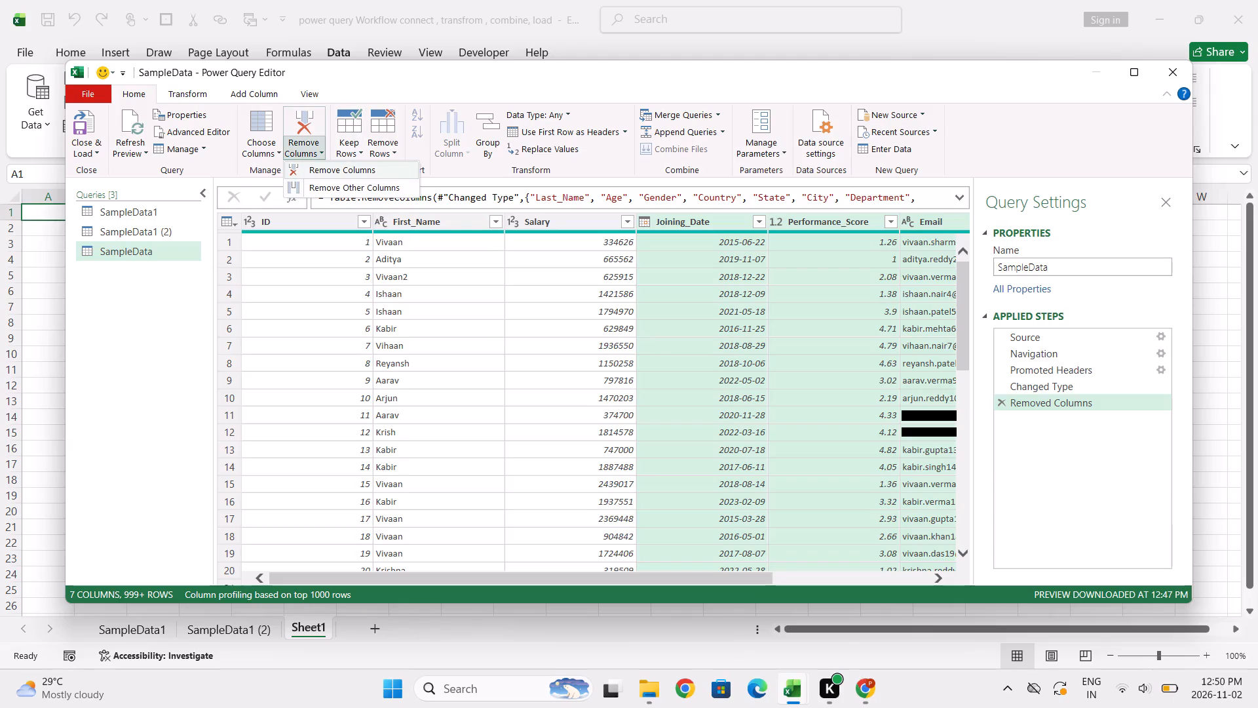
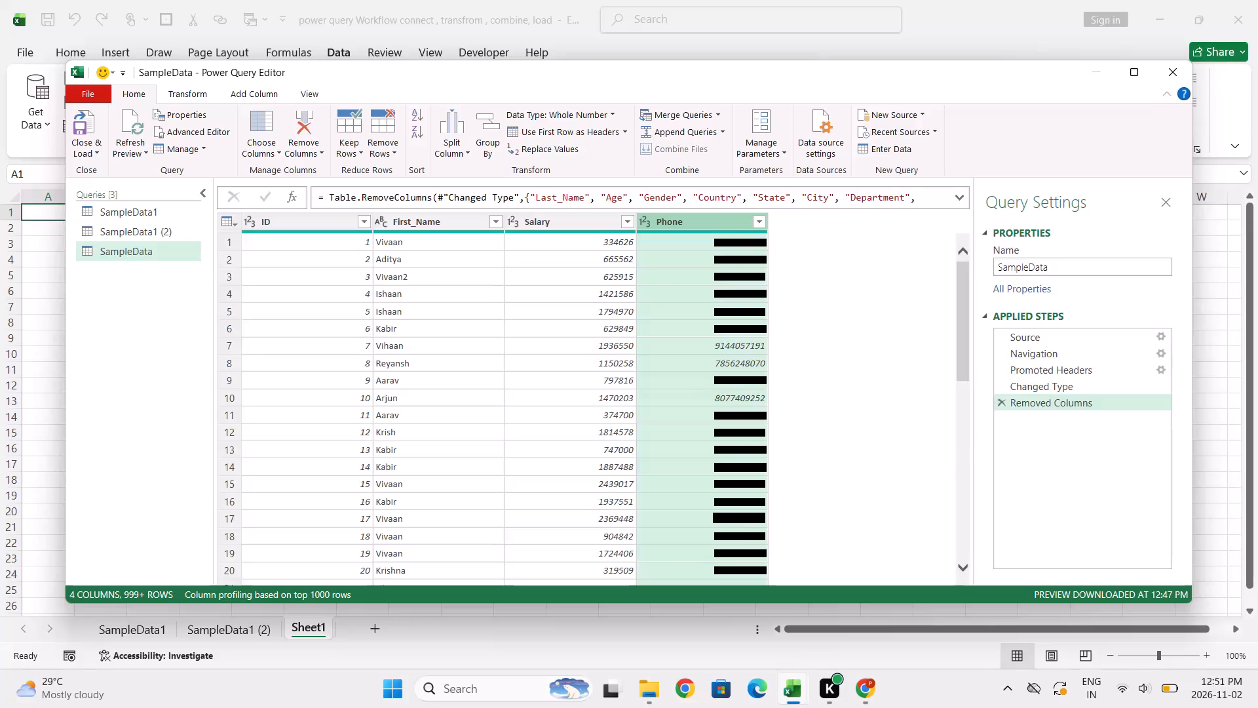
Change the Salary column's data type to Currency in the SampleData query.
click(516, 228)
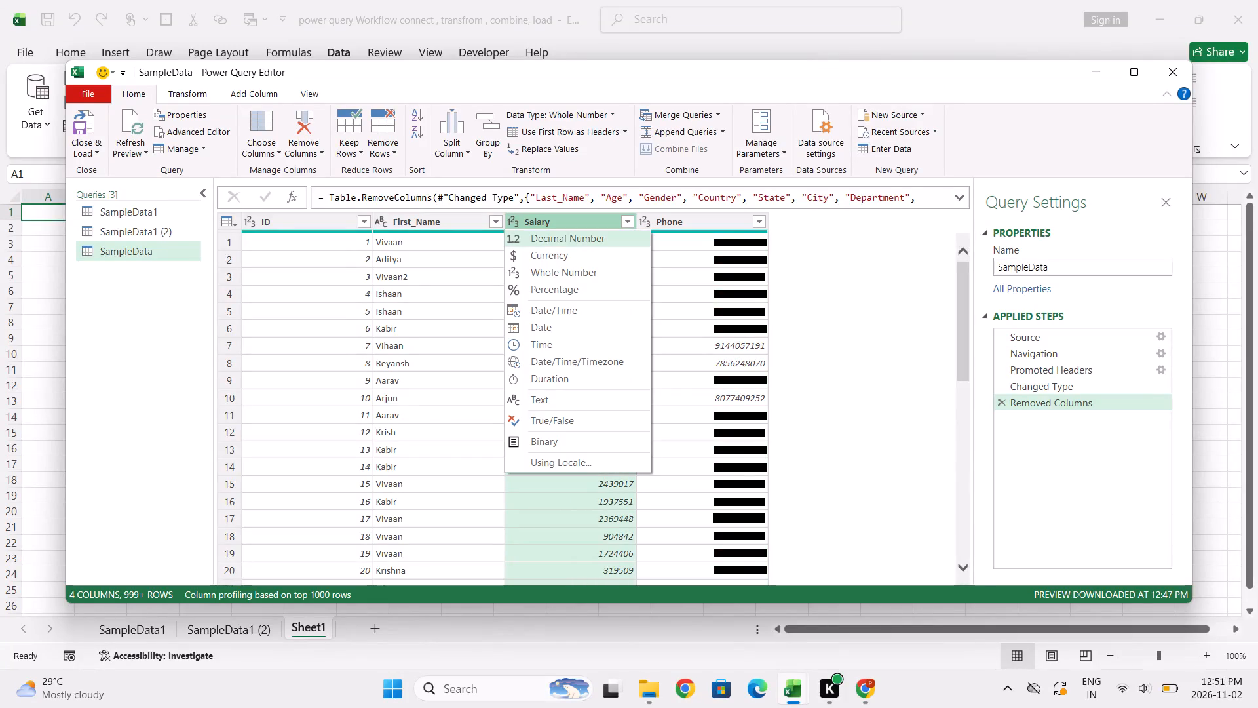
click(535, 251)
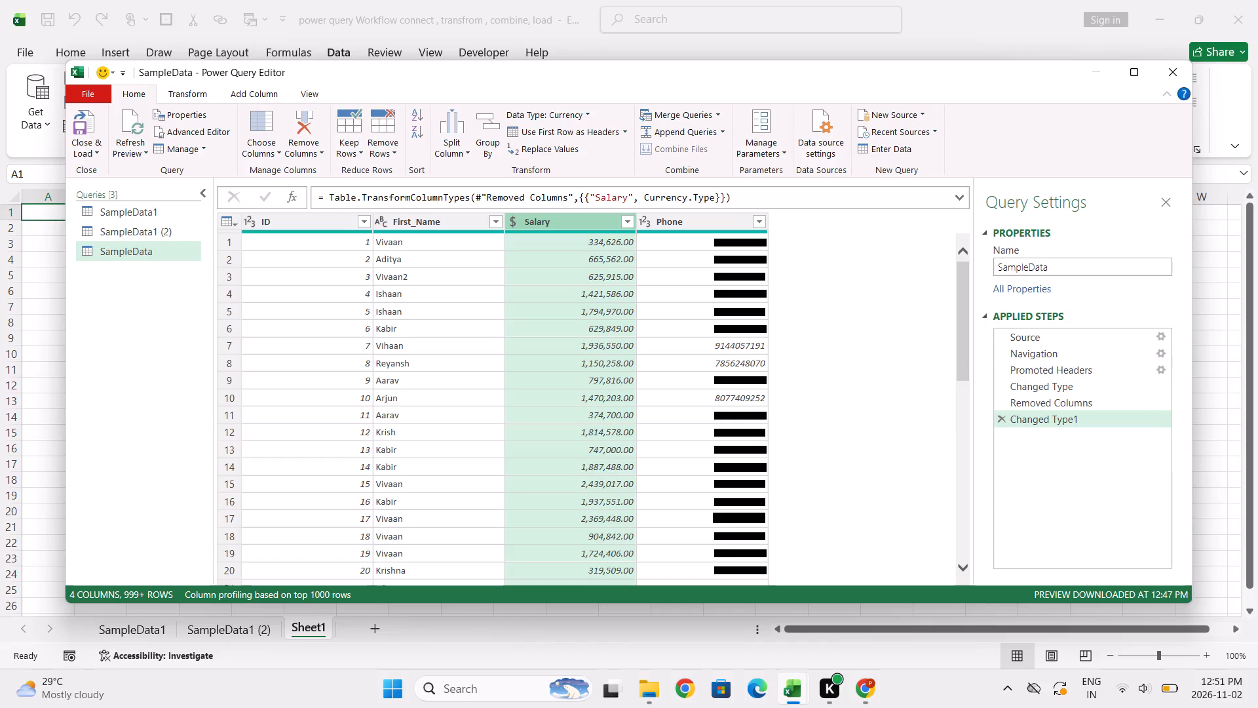
Close the Power Query Editor and discard the changes to the SampleData query.
click(1171, 73)
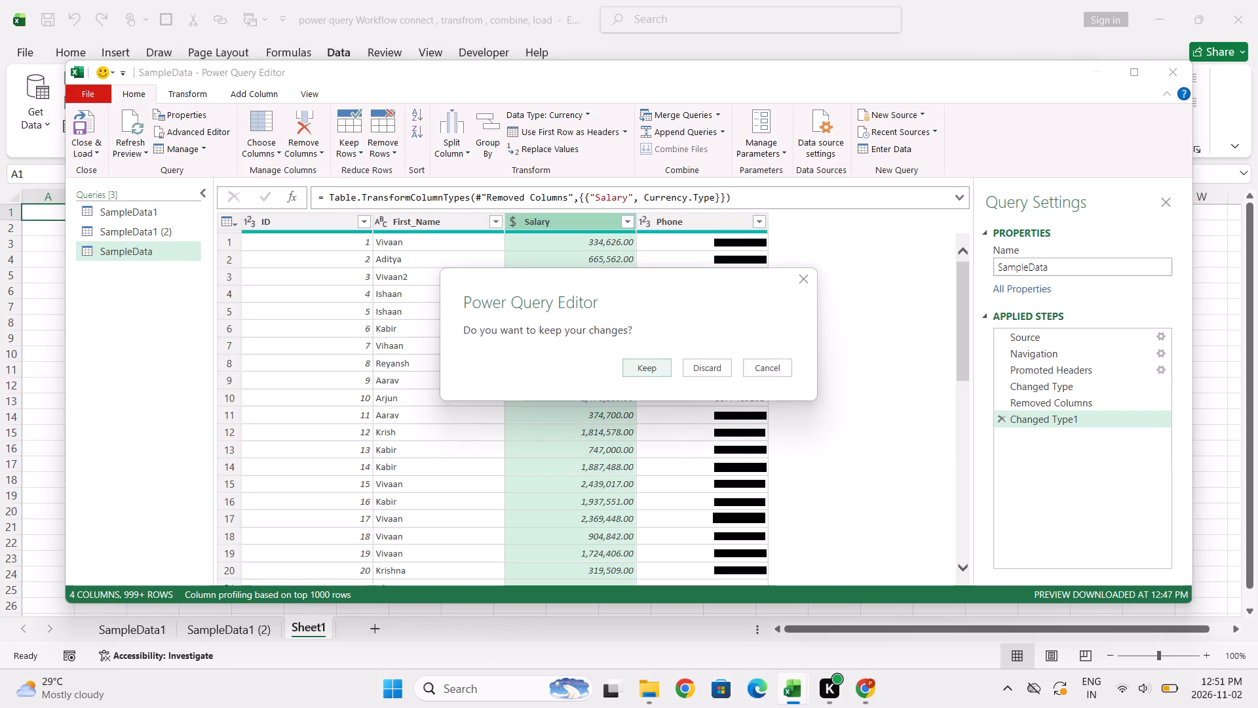
click(716, 369)
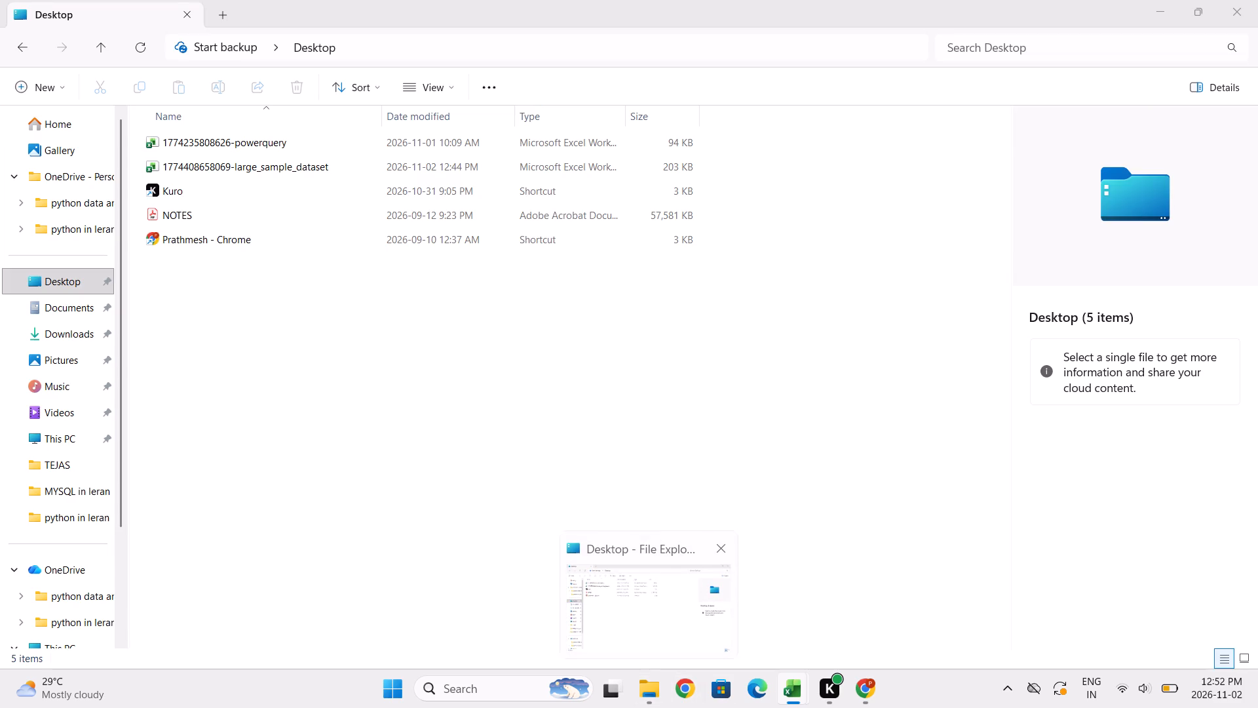
click(645, 625)
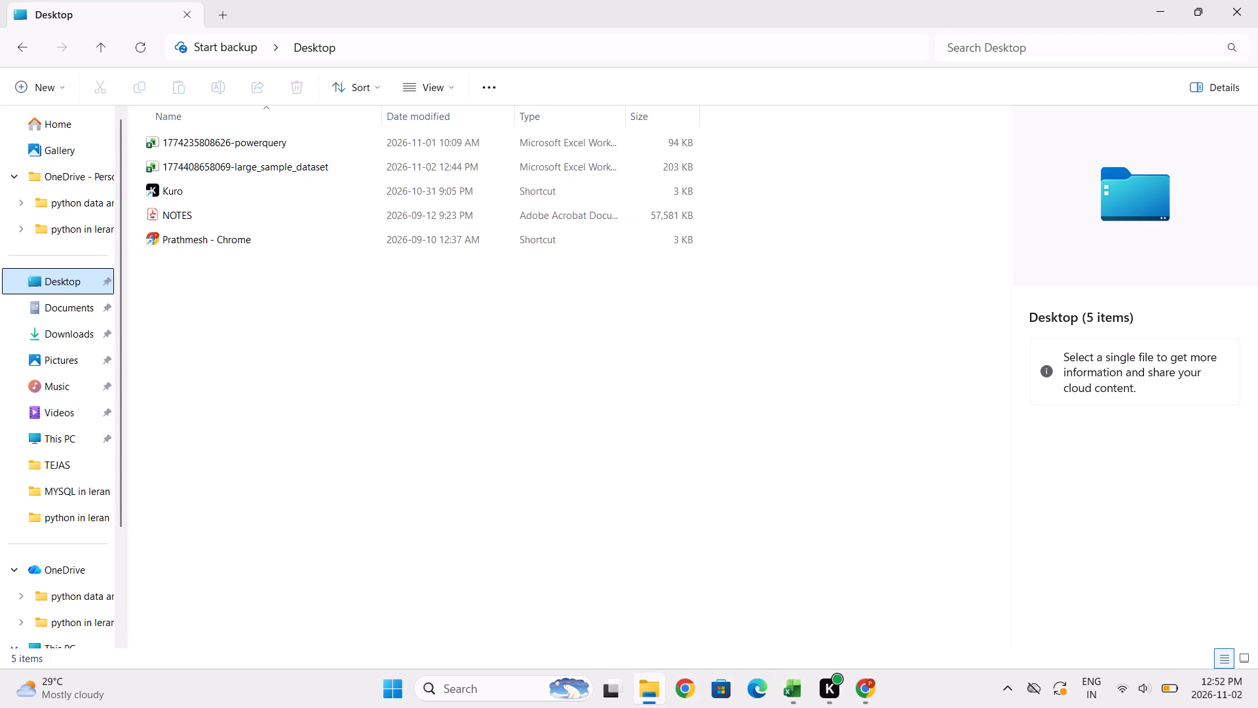
click(271, 135)
double_click(271, 135)
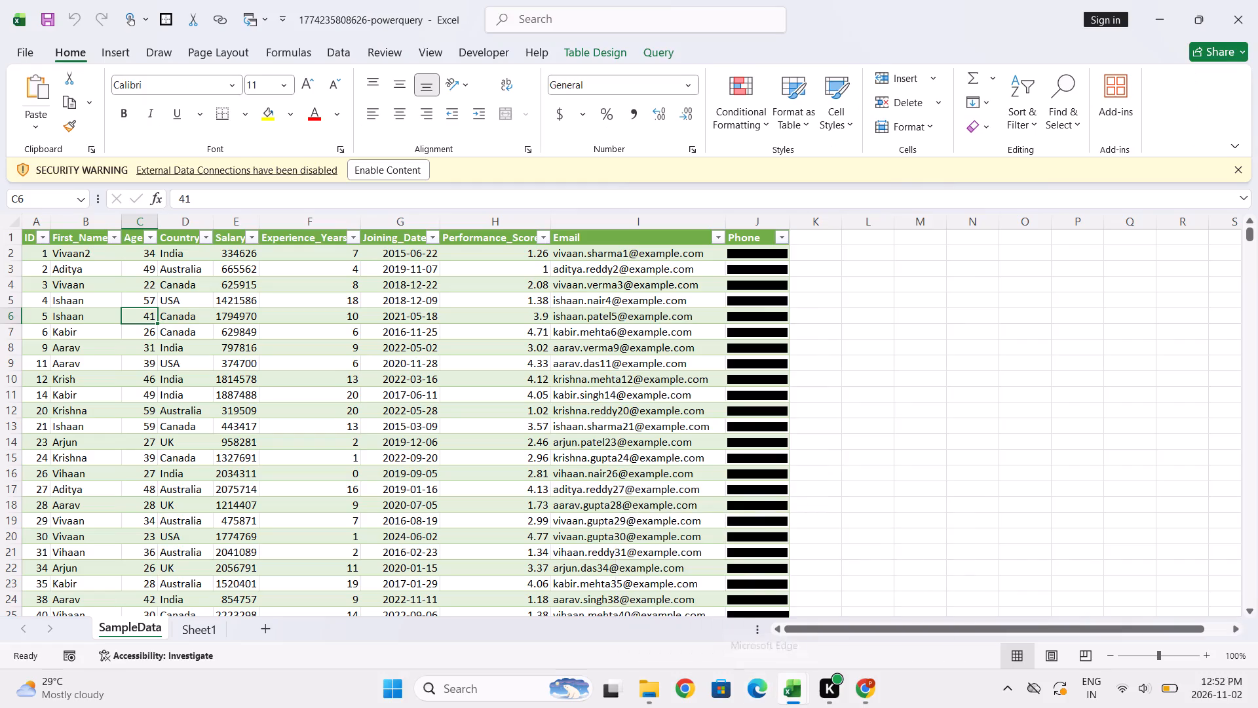
click(651, 625)
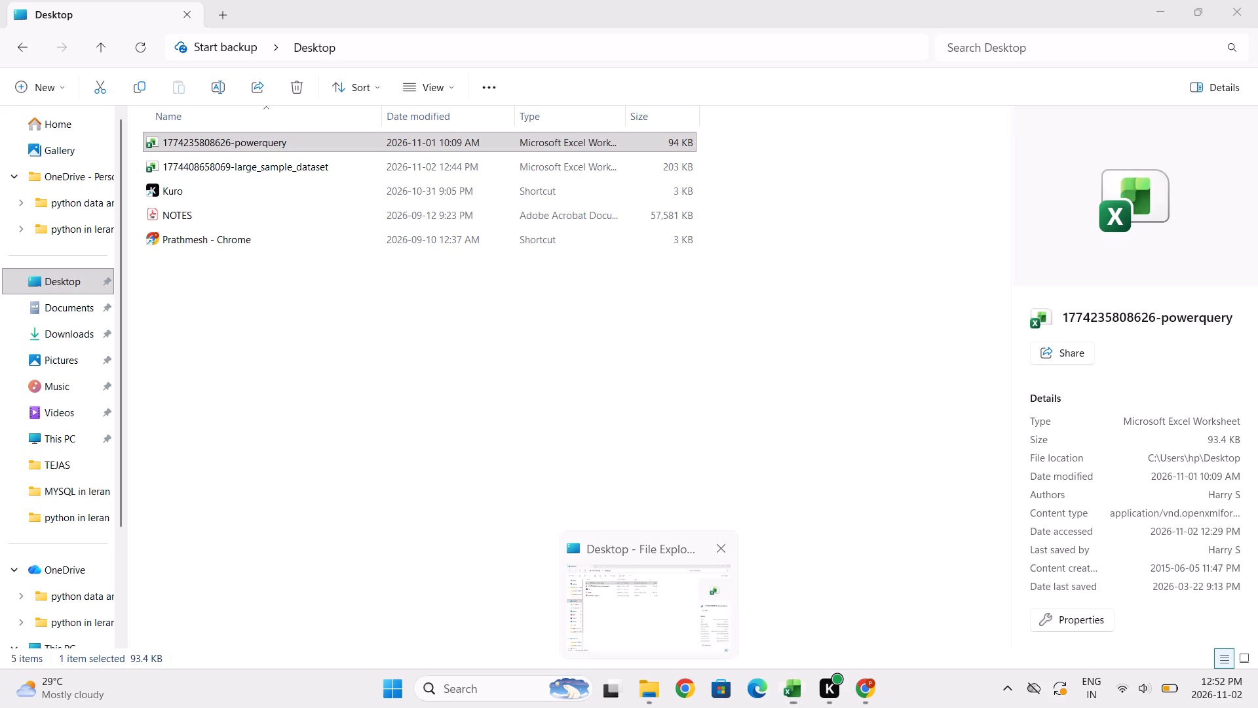
click(309, 176)
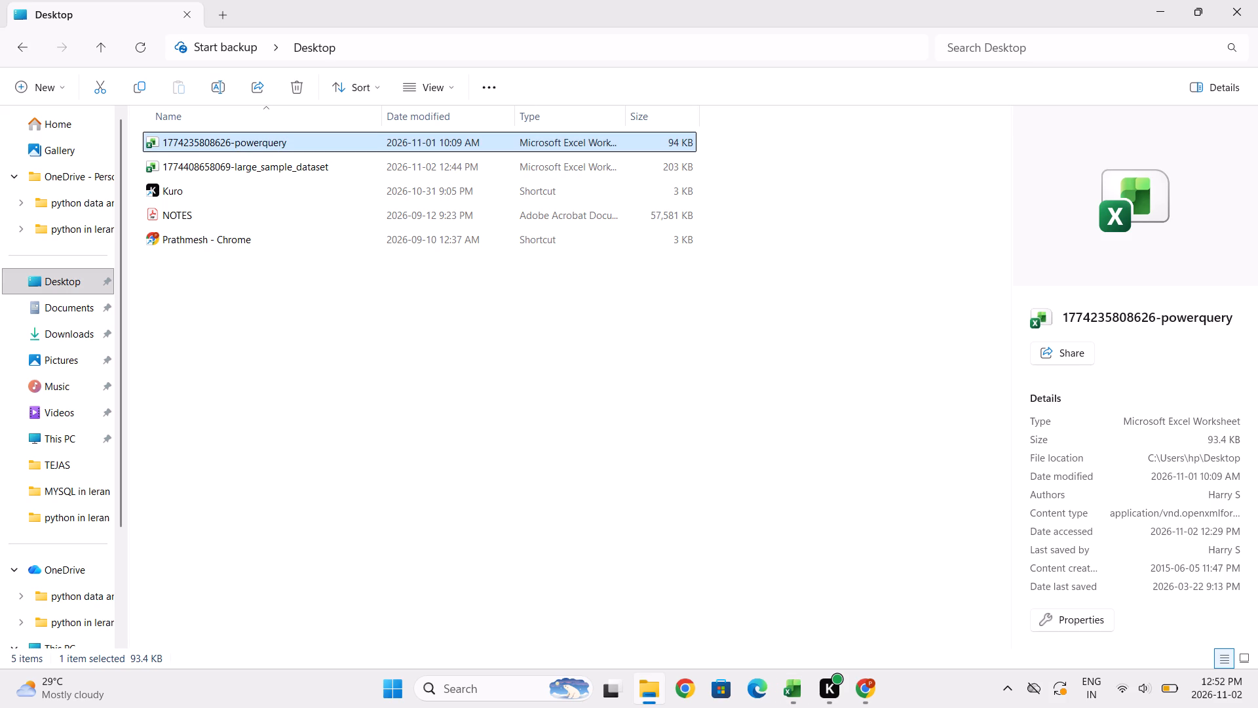
click(301, 157)
double_click(301, 157)
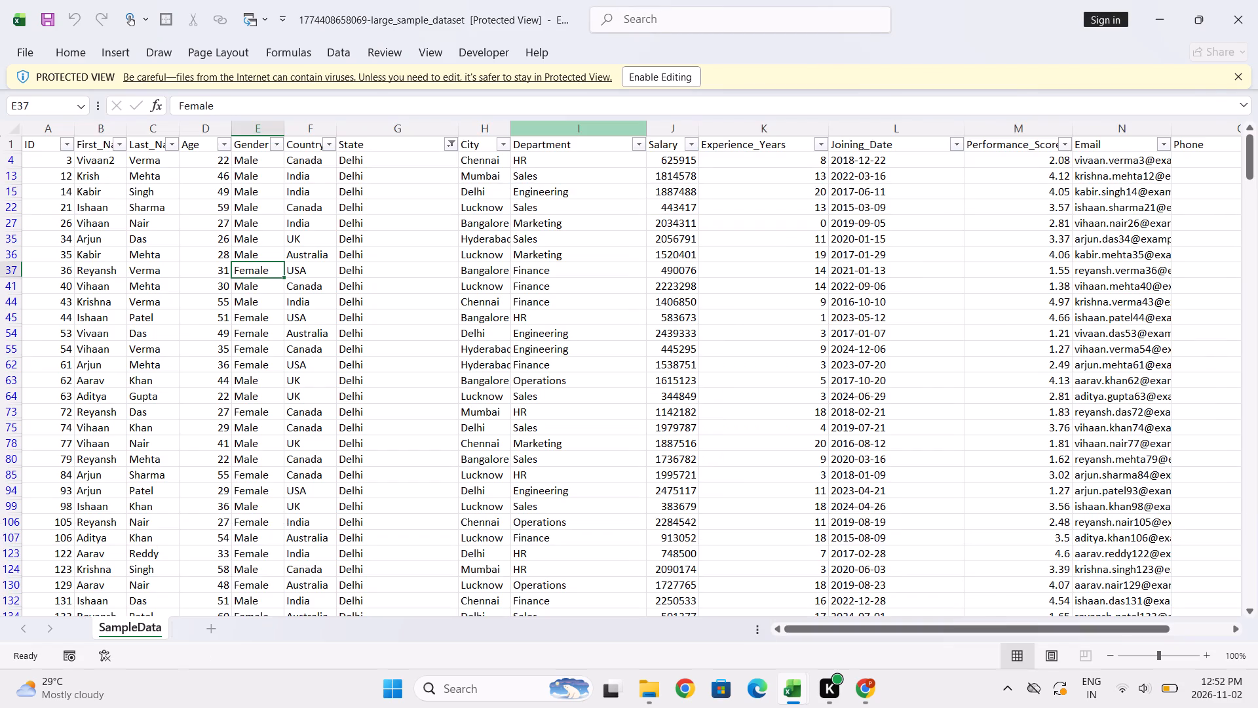
click(649, 76)
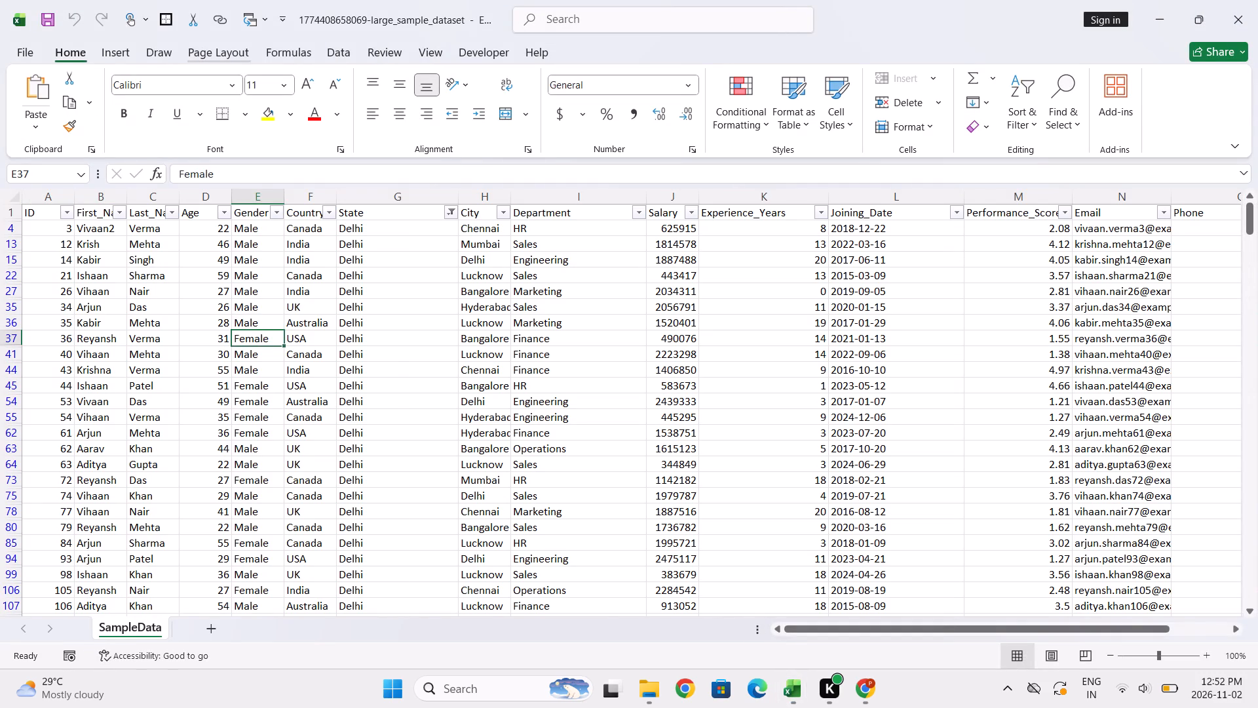
click(270, 248)
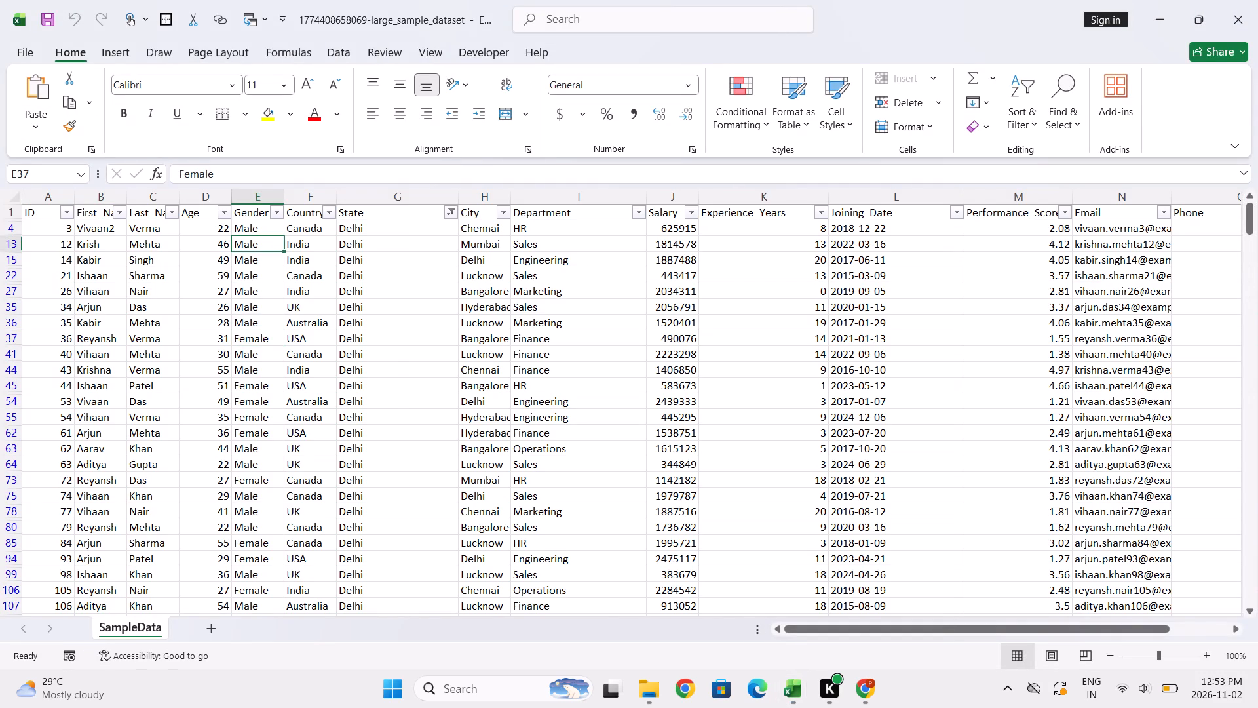
click(167, 256)
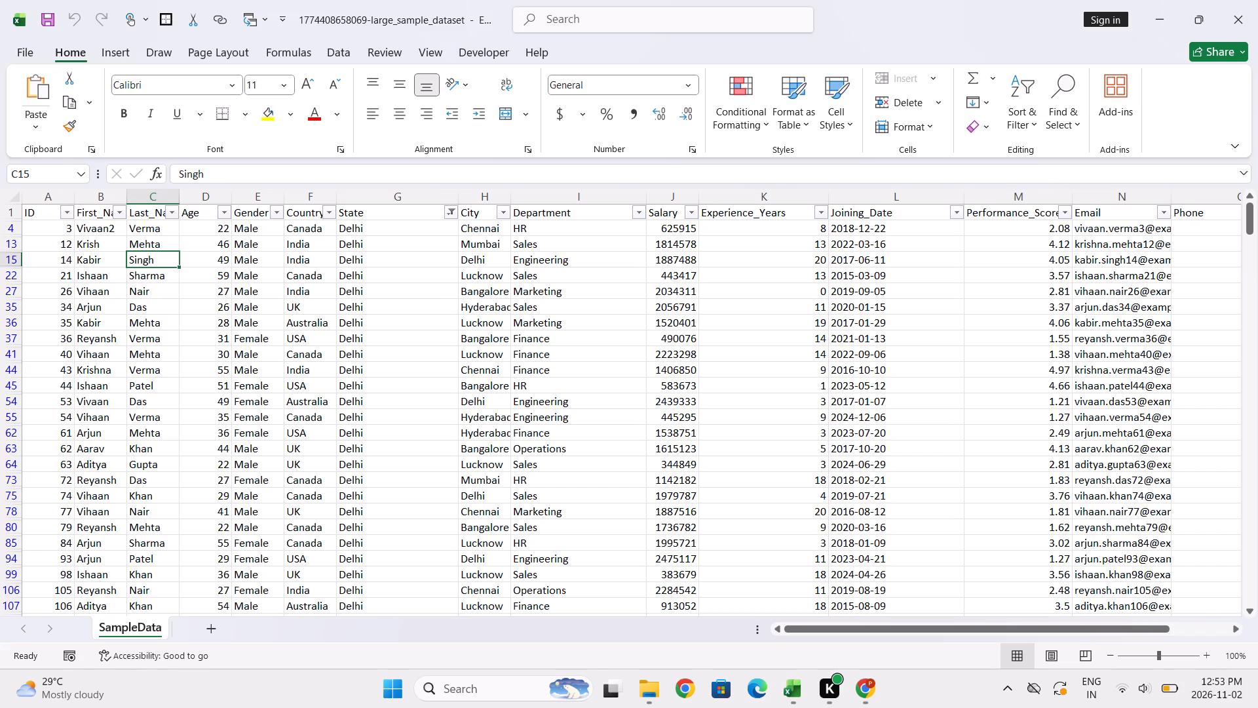
click(1257, 0)
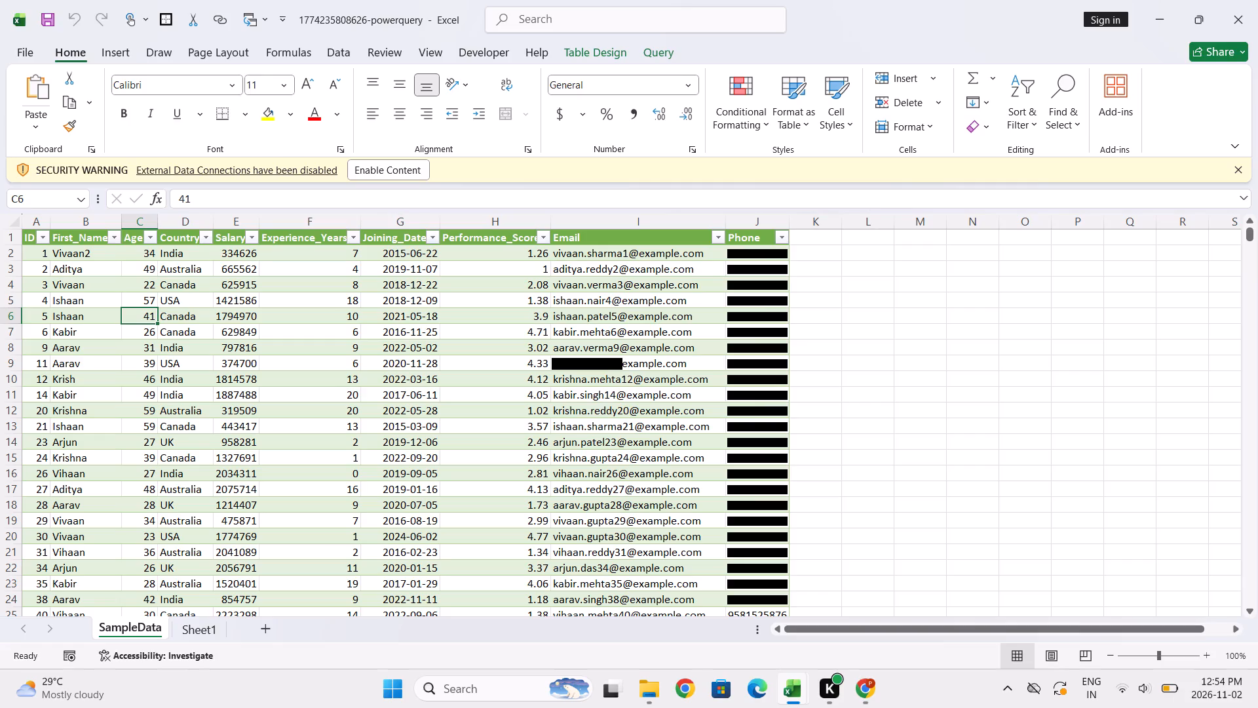
click(402, 164)
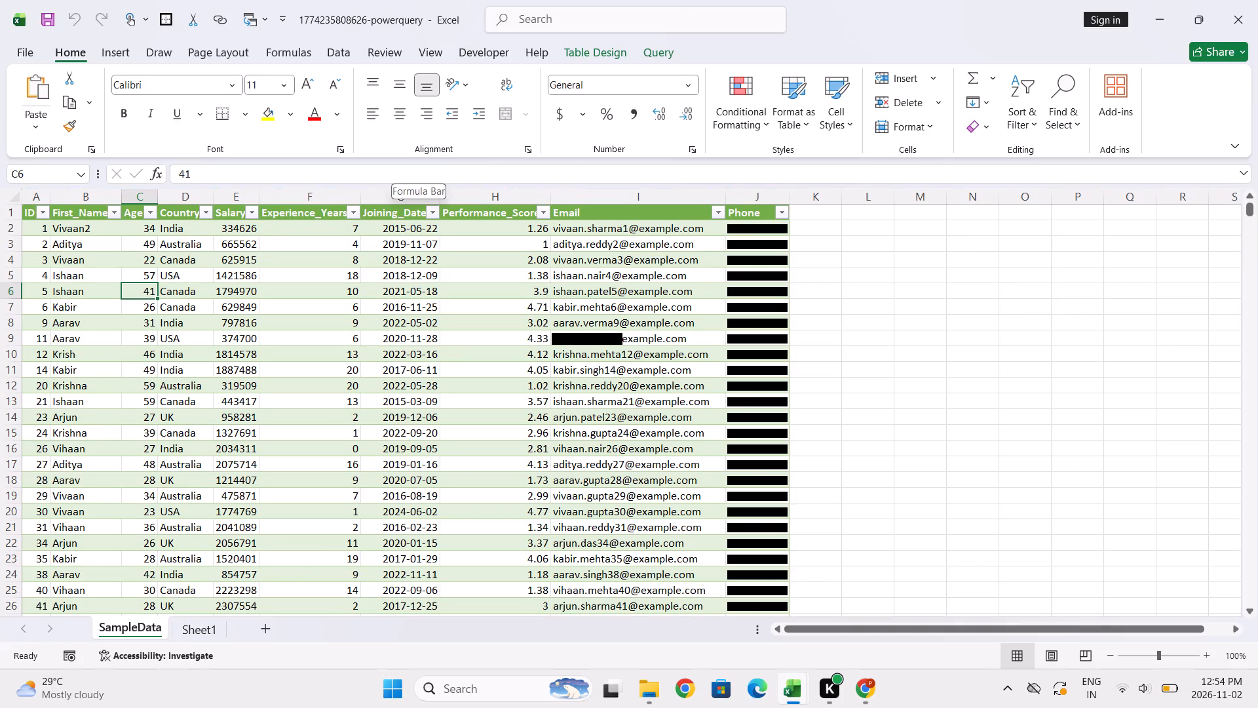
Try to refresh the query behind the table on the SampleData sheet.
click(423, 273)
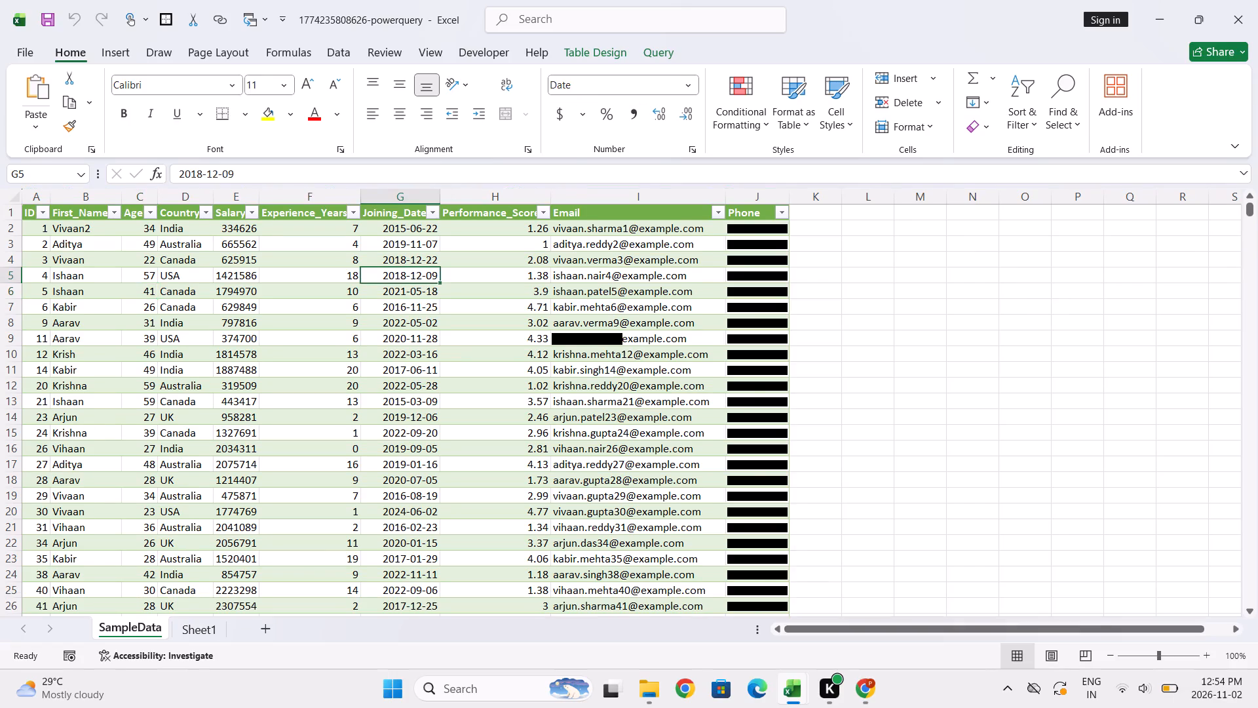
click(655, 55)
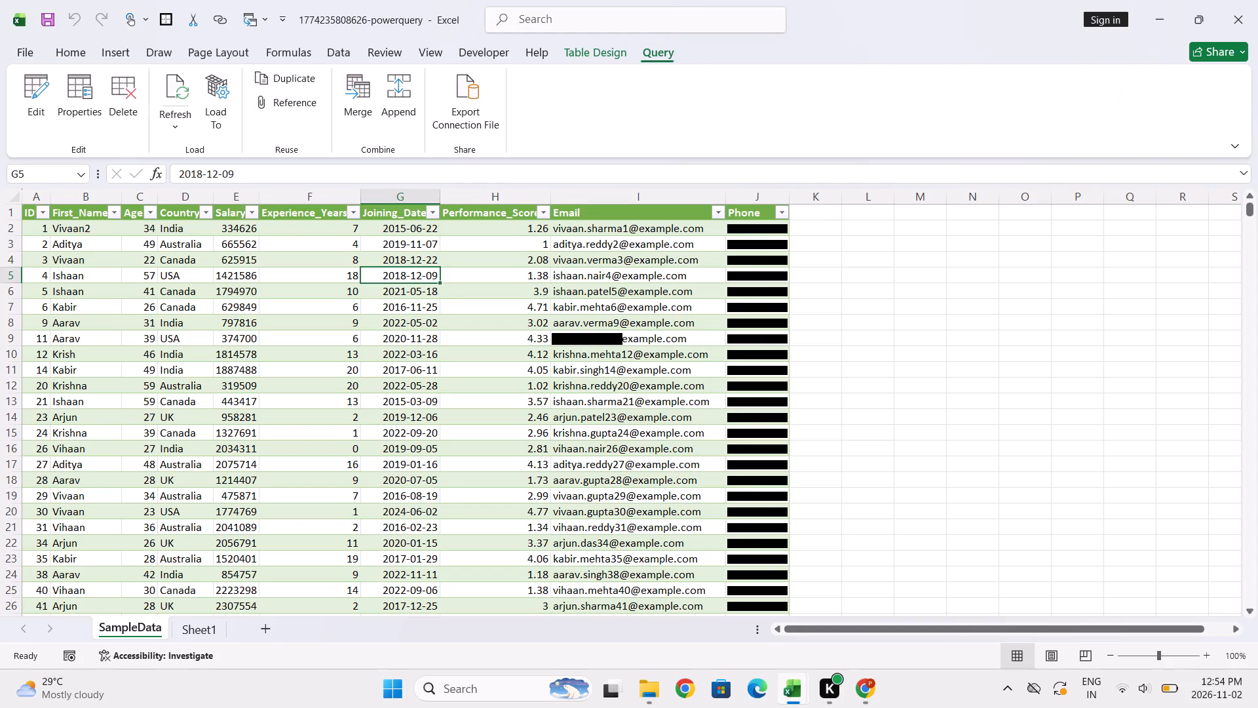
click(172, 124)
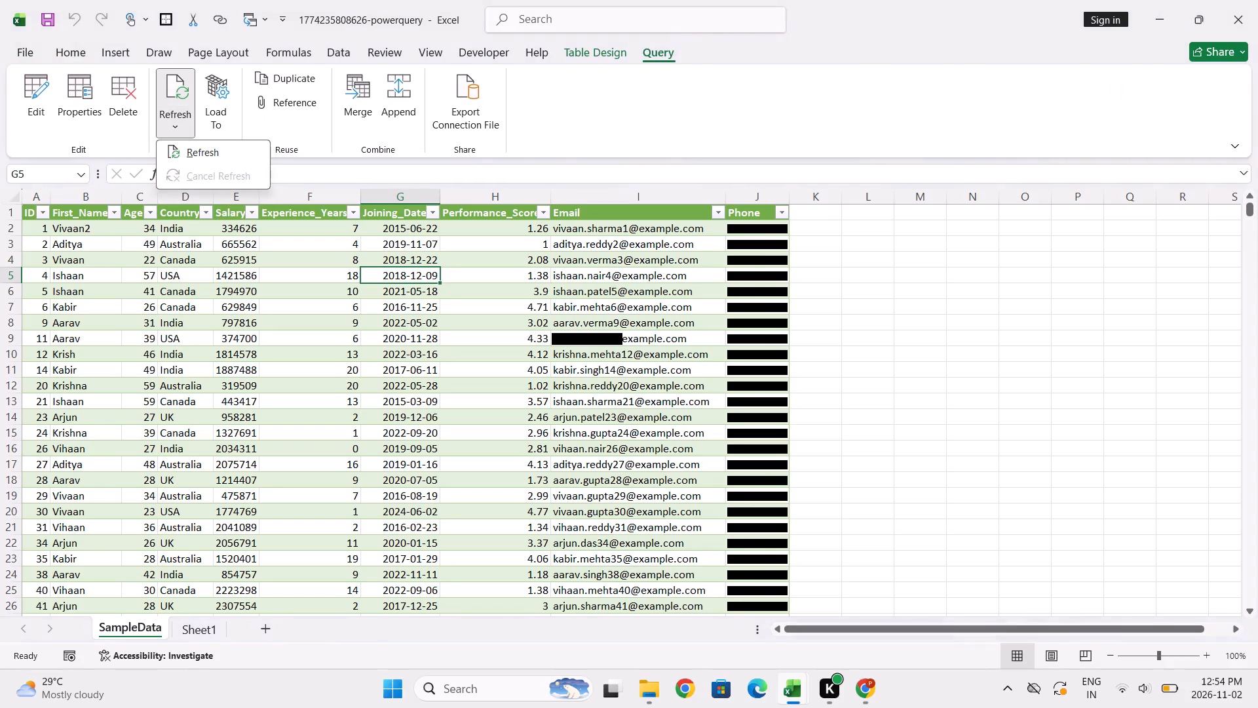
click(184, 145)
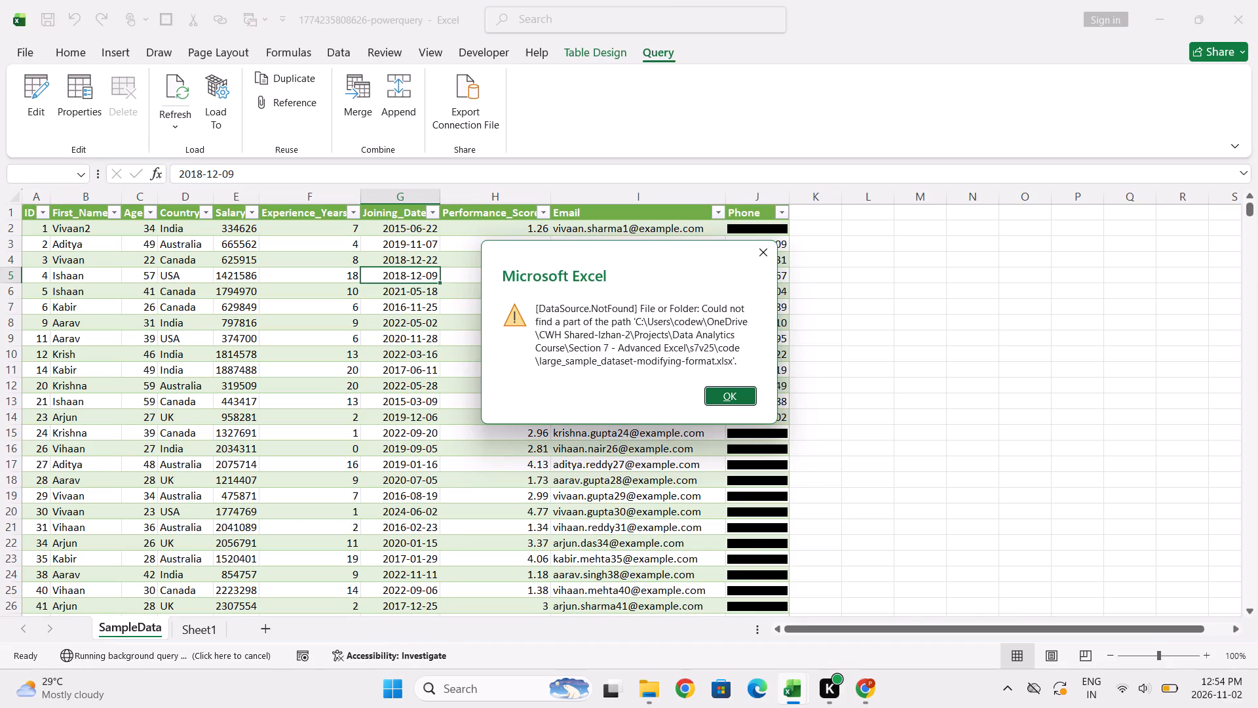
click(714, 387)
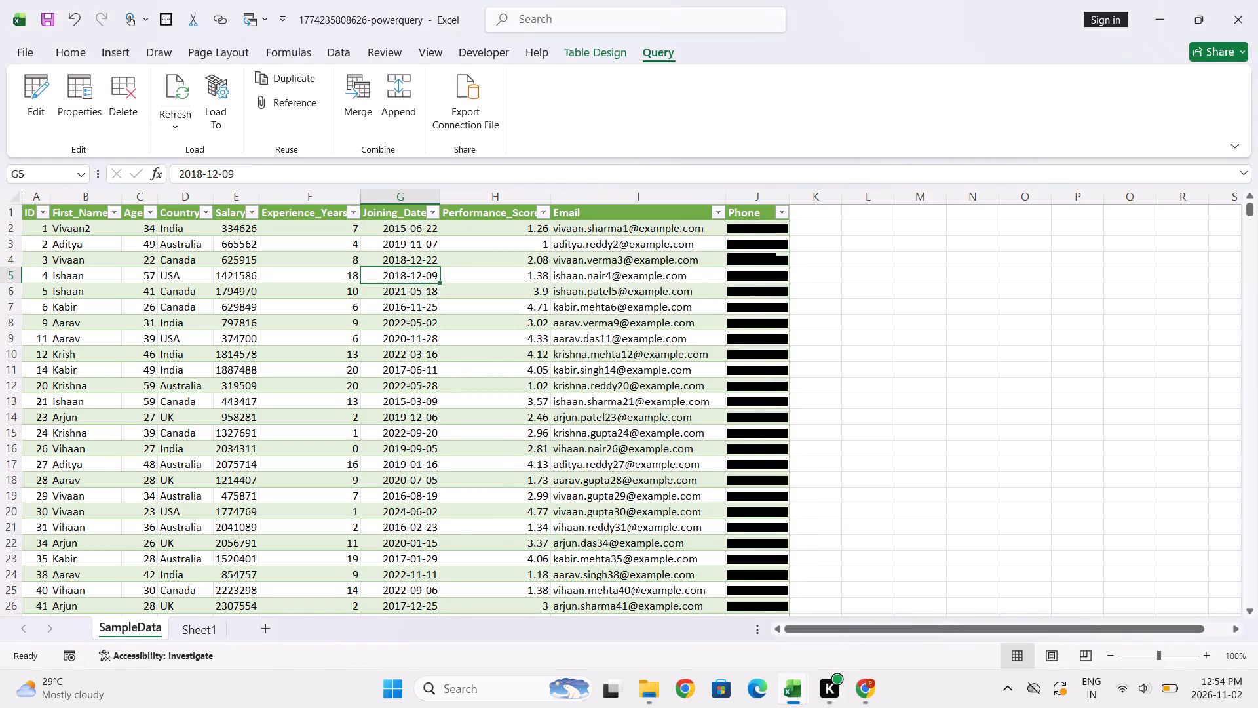
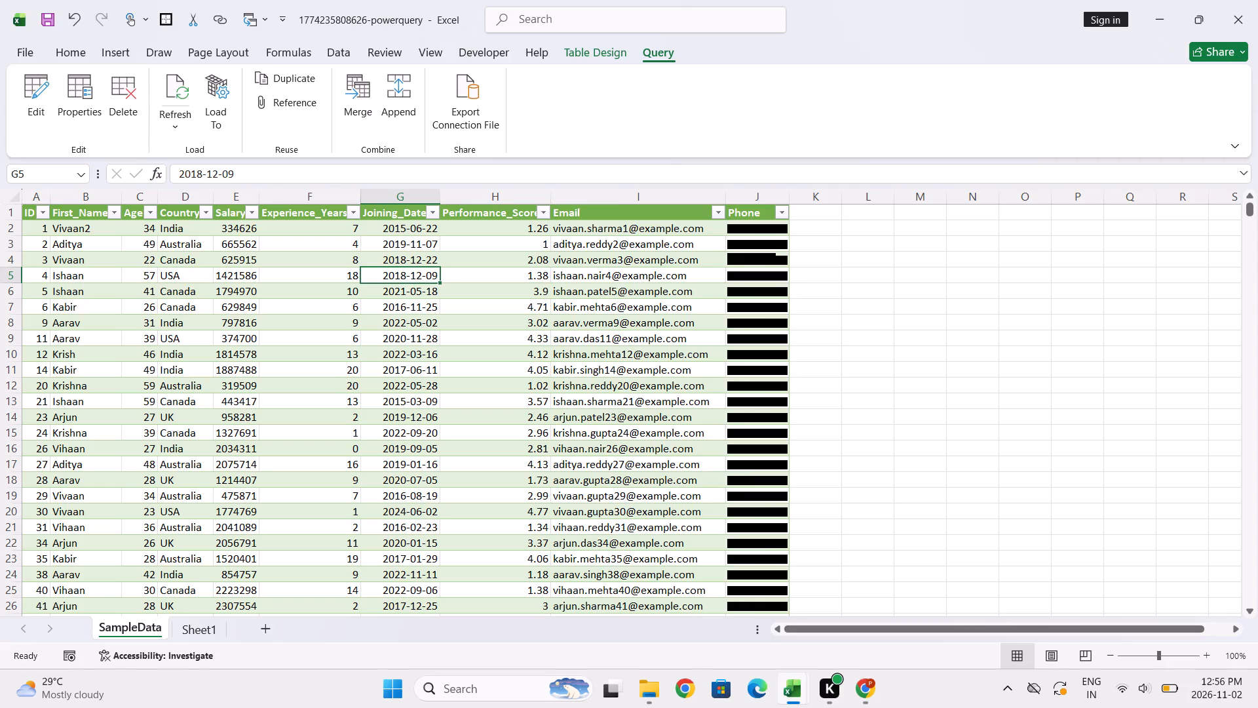
click(332, 56)
click(24, 118)
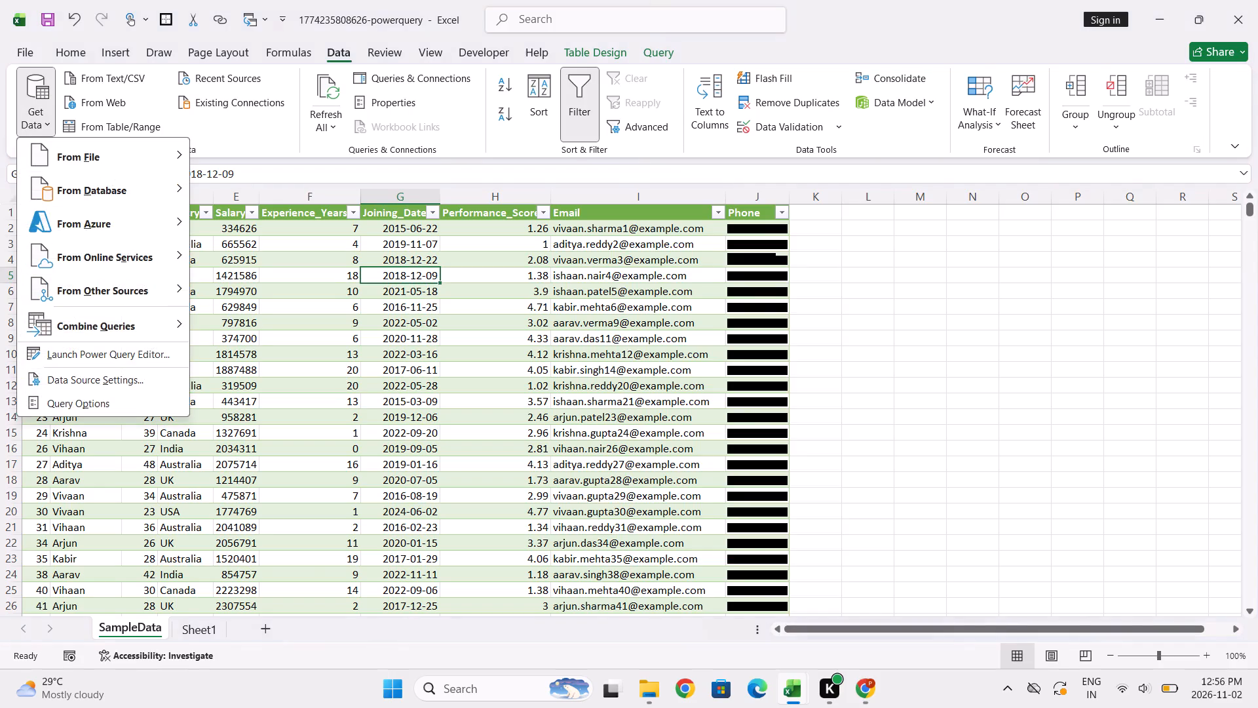
click(235, 152)
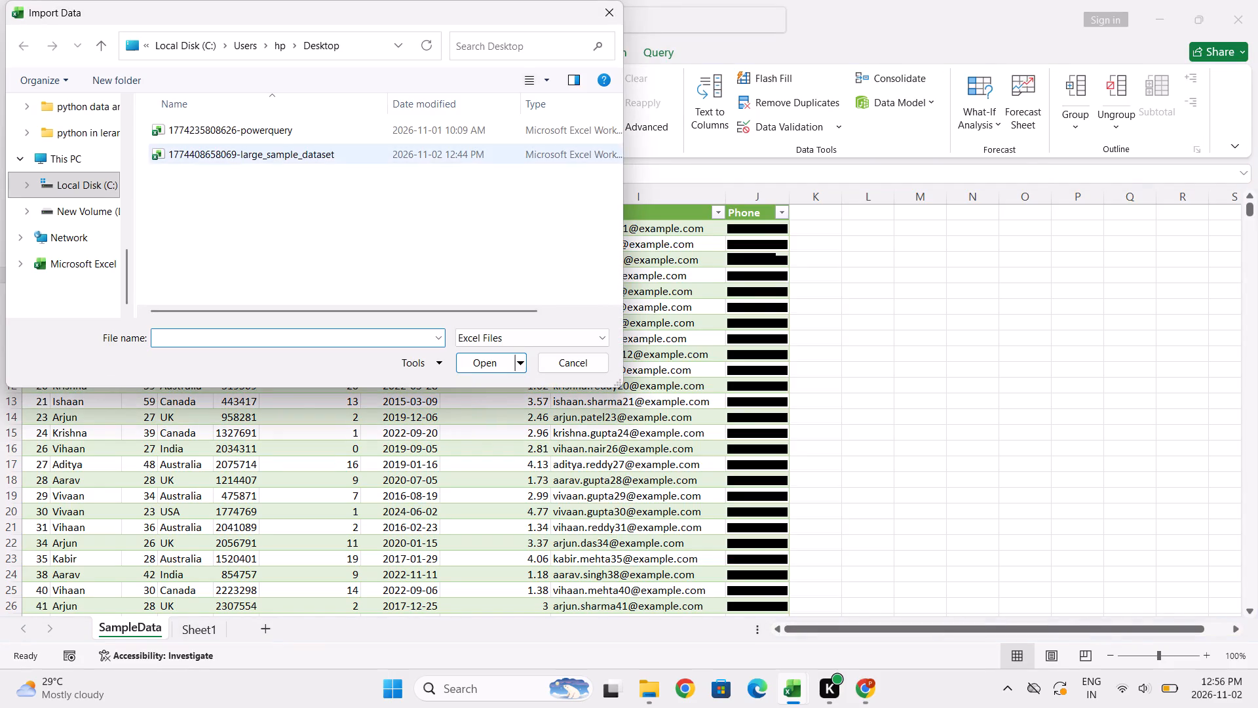
click(207, 144)
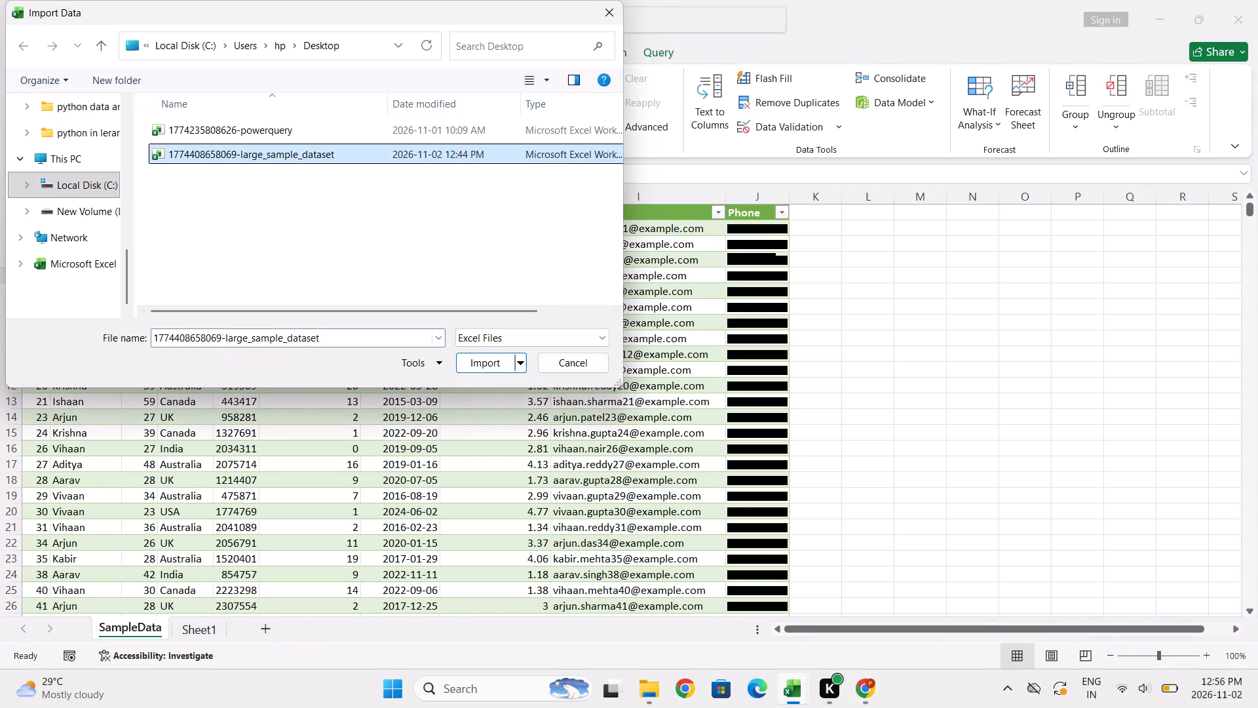
click(482, 361)
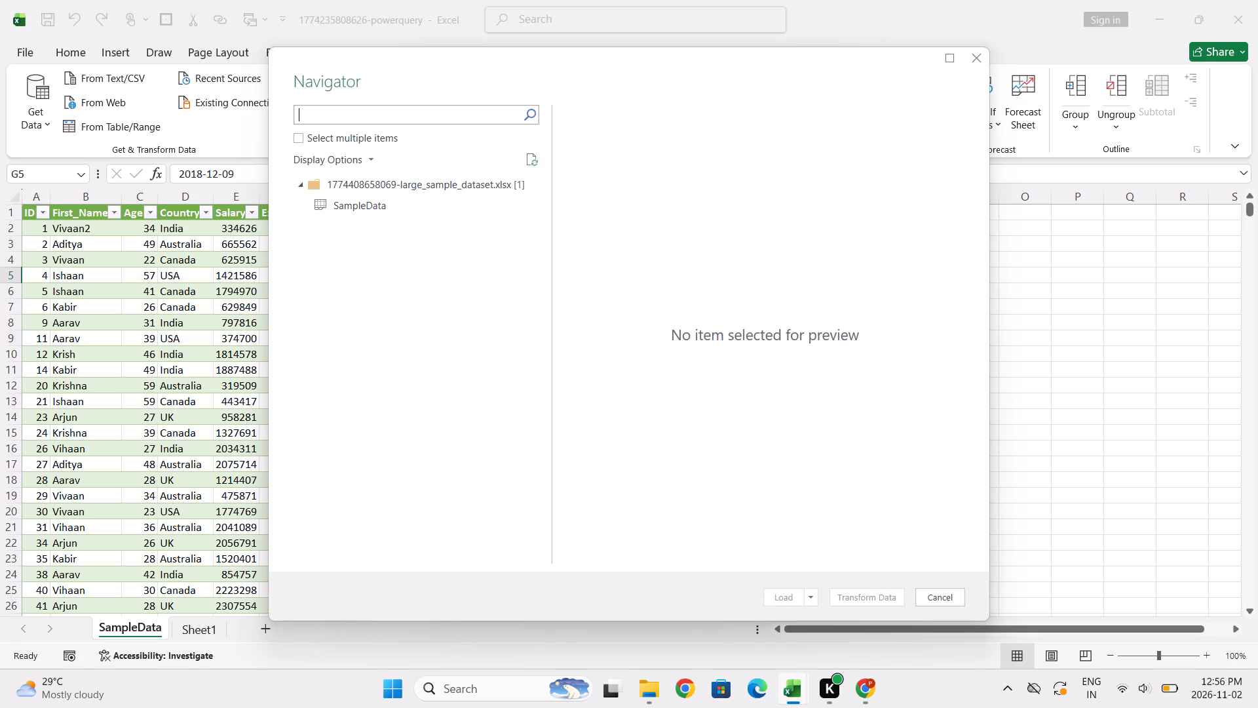
click(387, 206)
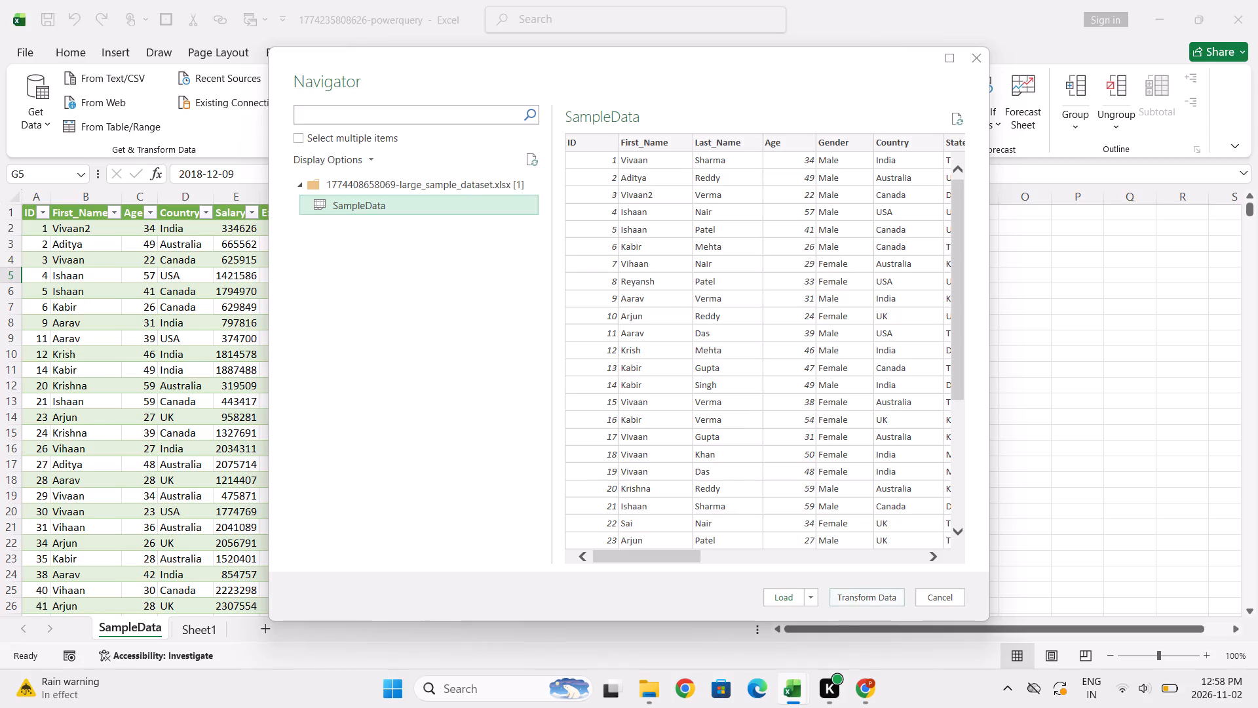
click(866, 599)
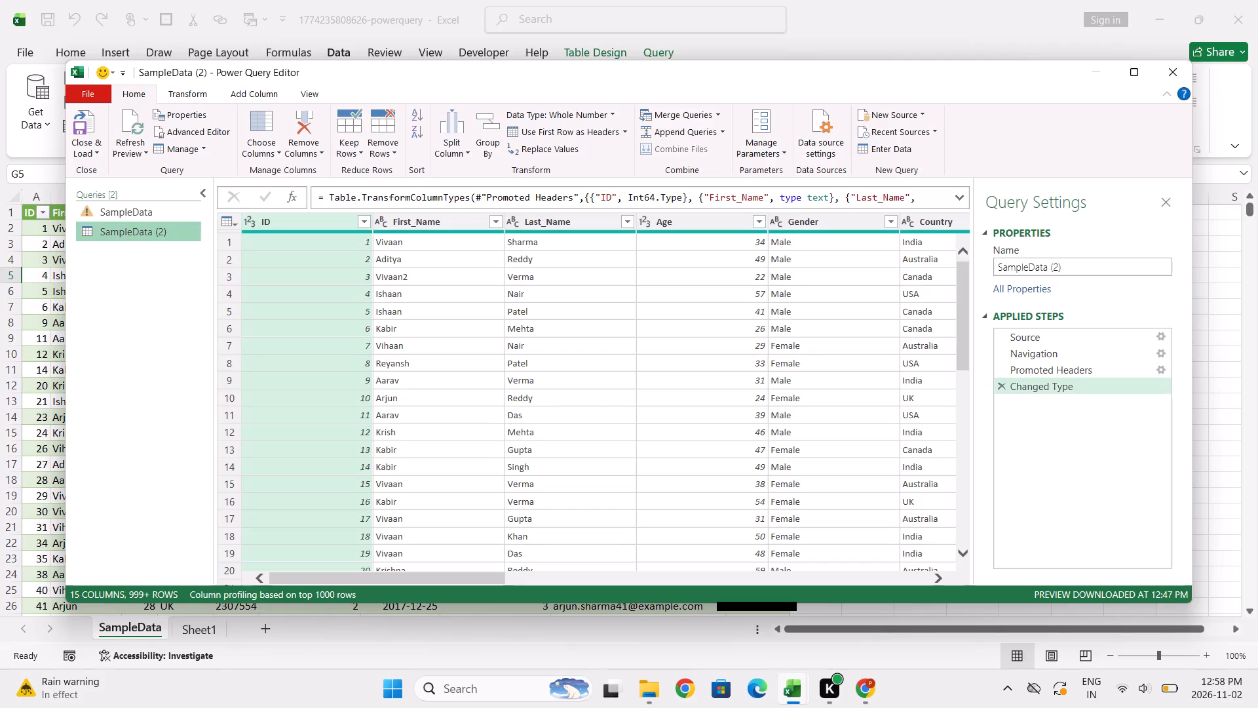
Inspect the SampleData query's error and its source file path settings, and return to the SampleData (2) query.
click(138, 208)
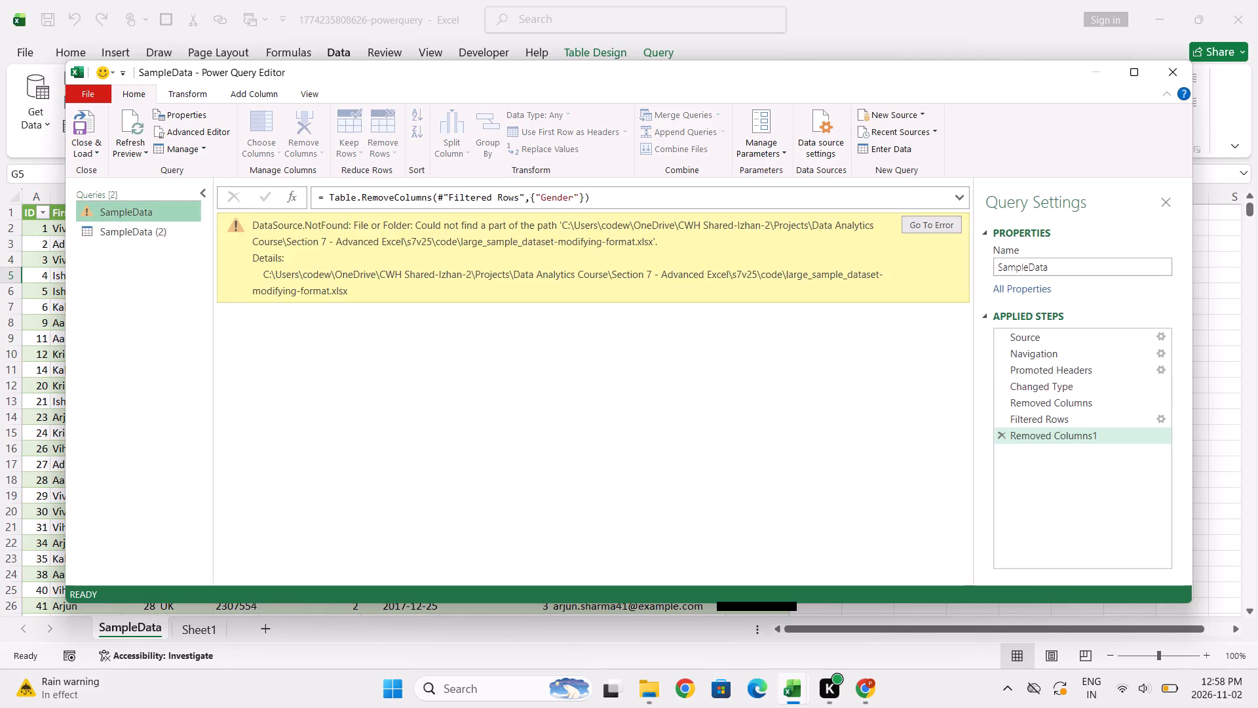
click(130, 226)
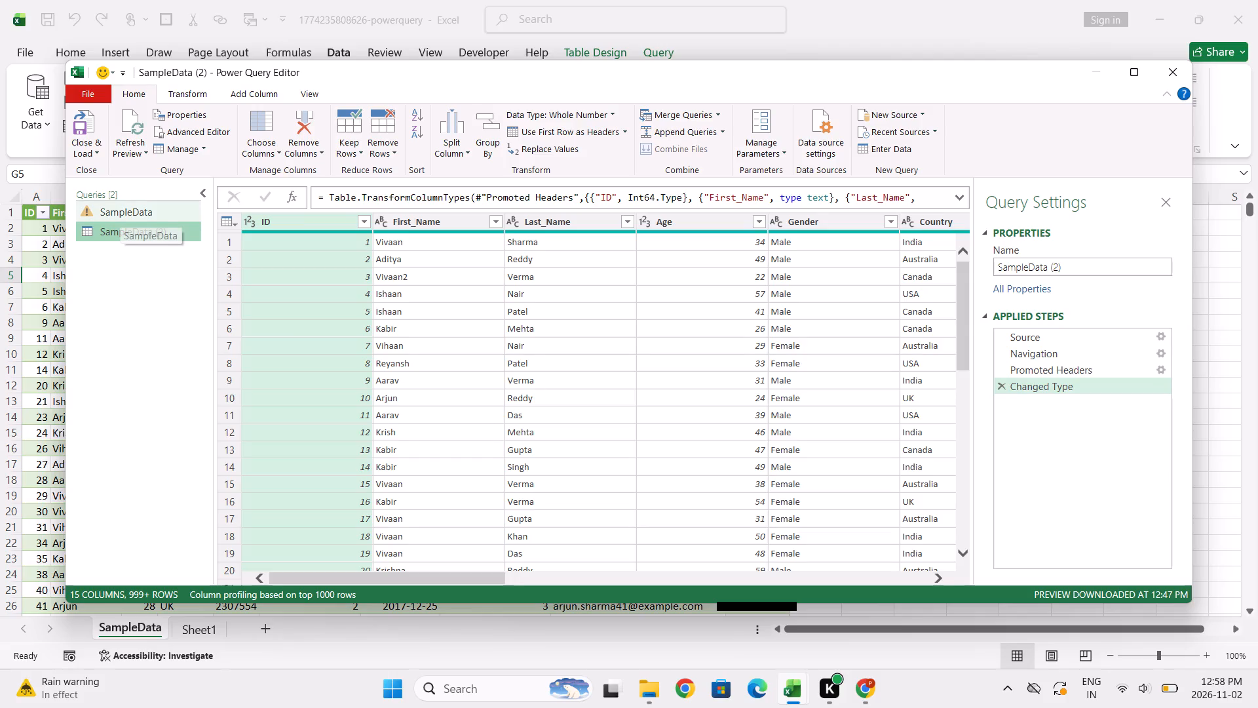
click(120, 216)
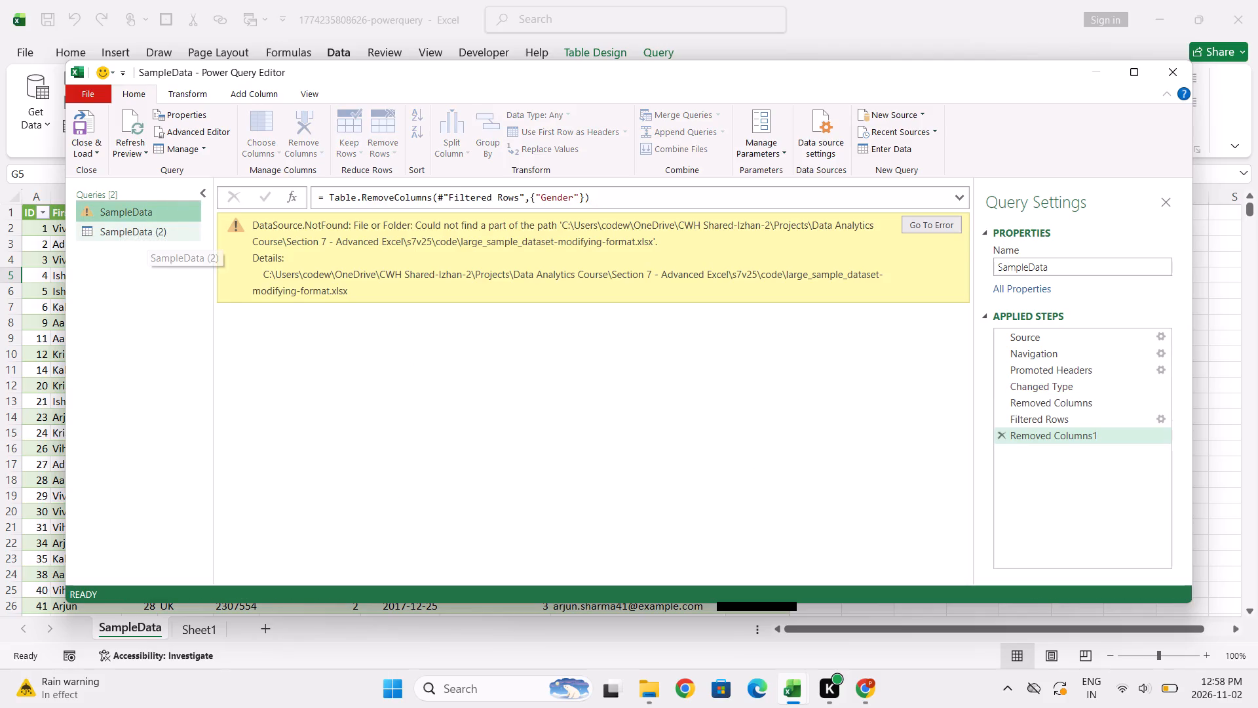
click(936, 220)
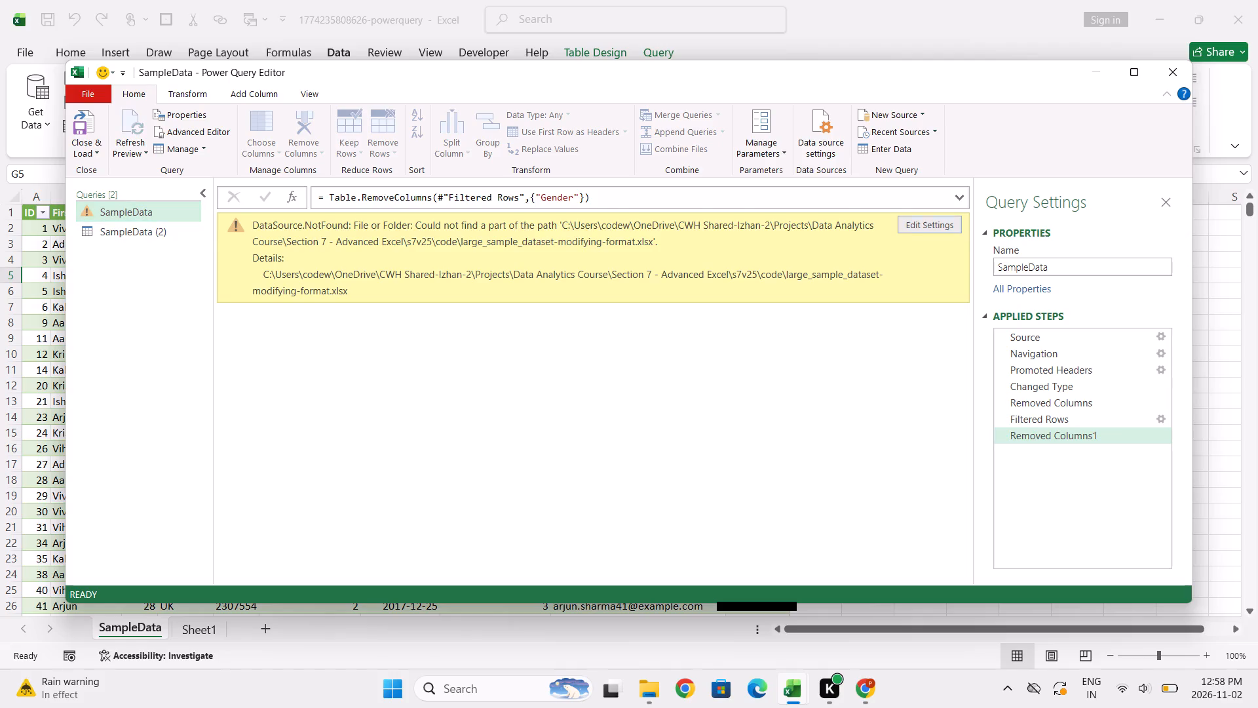
click(936, 220)
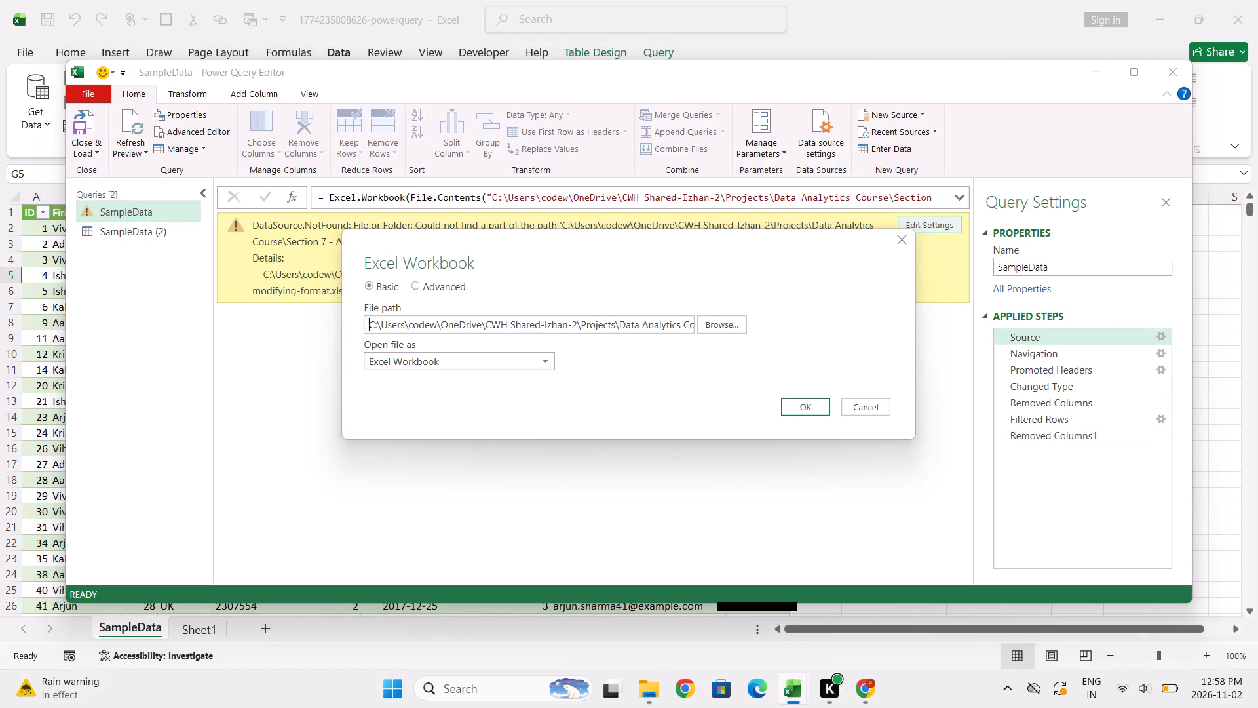
click(900, 241)
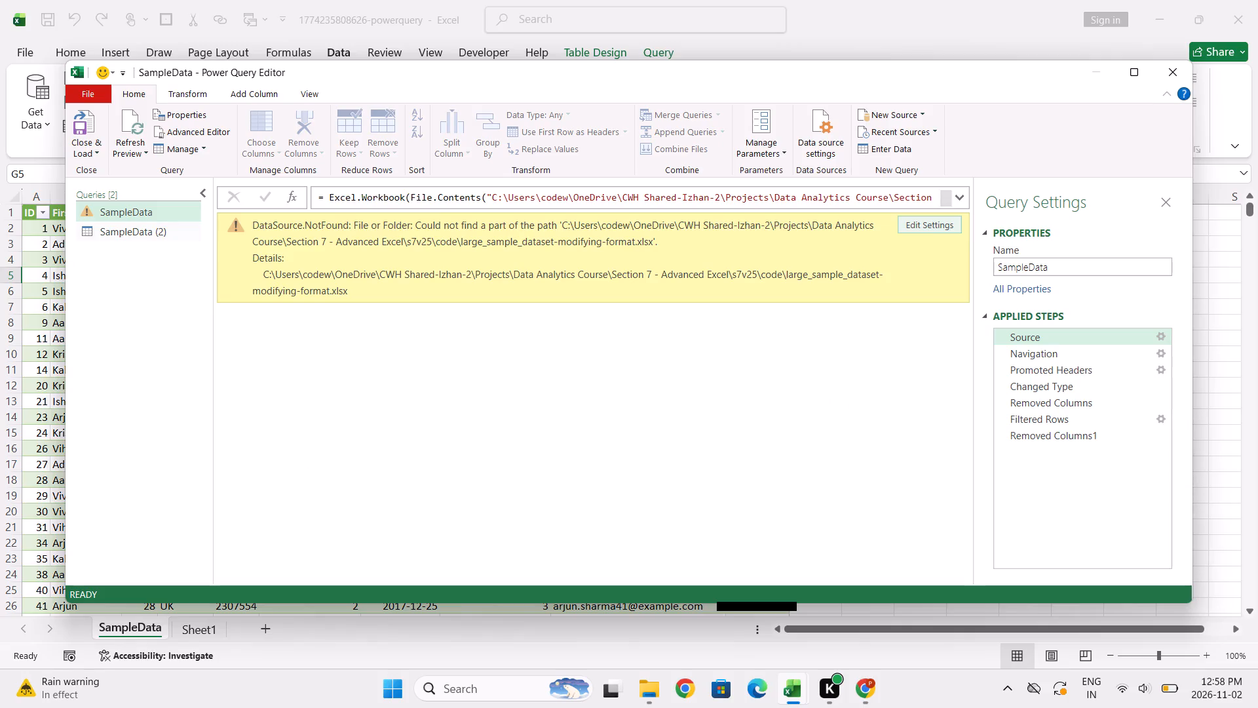
click(173, 237)
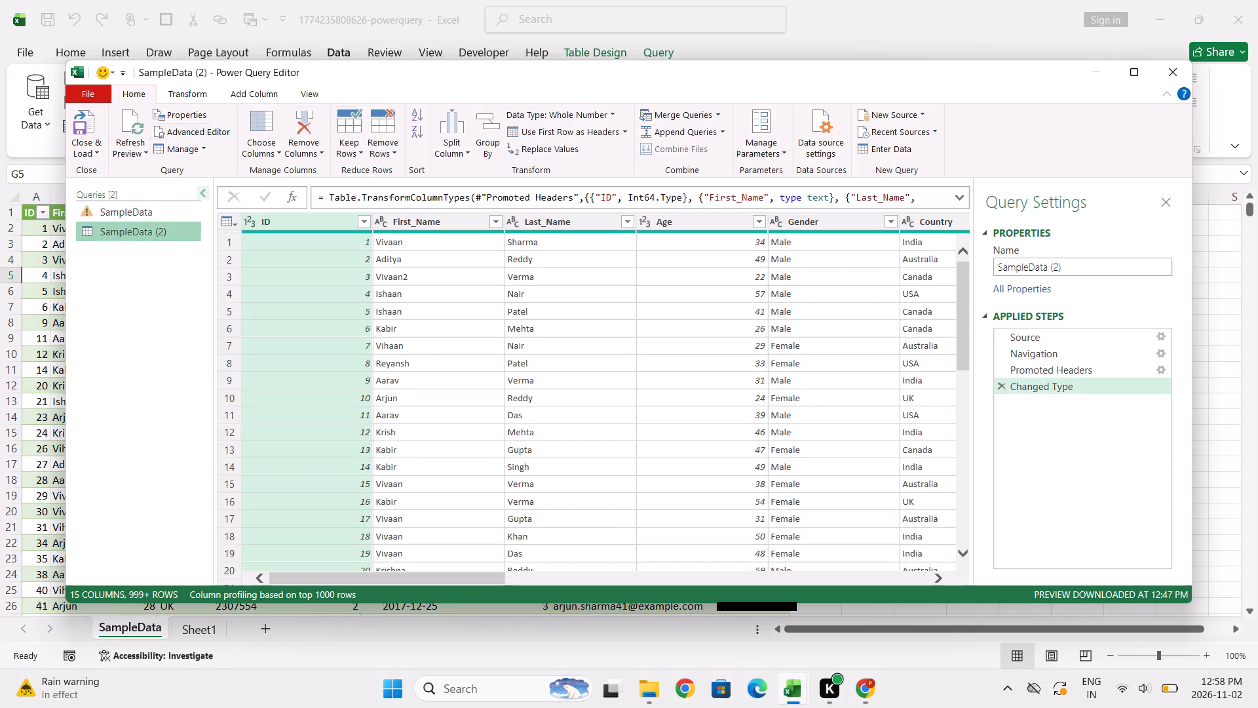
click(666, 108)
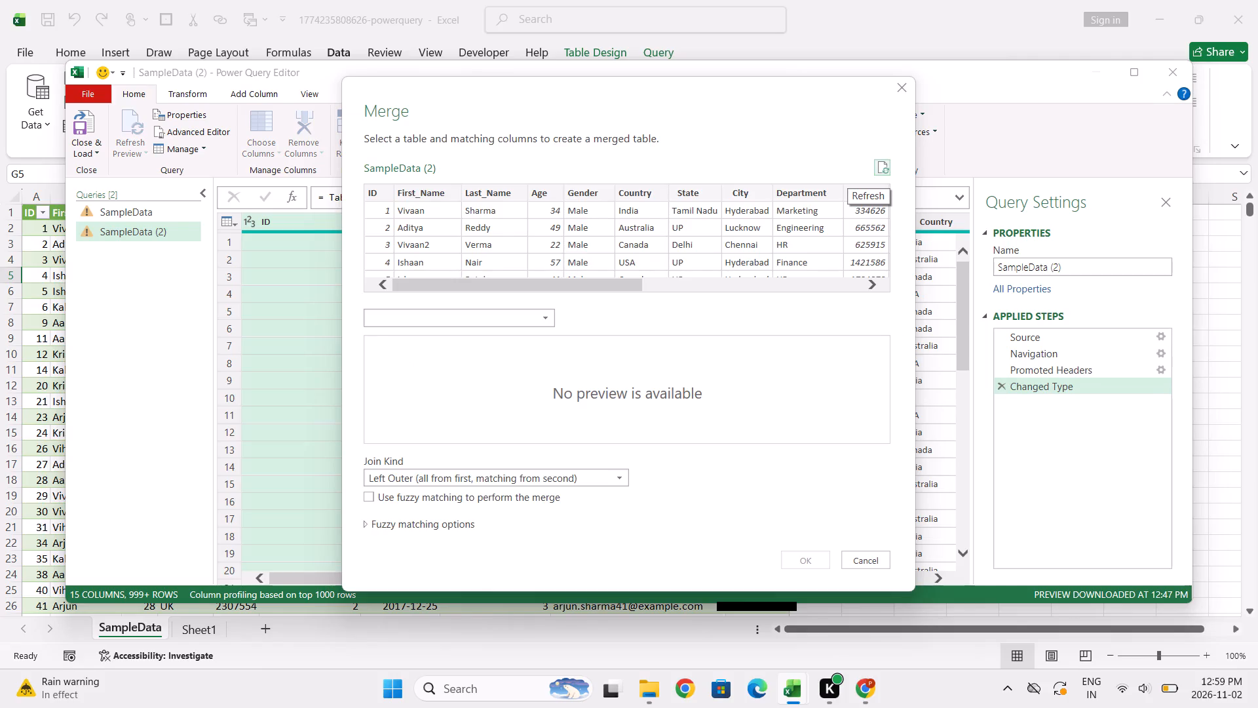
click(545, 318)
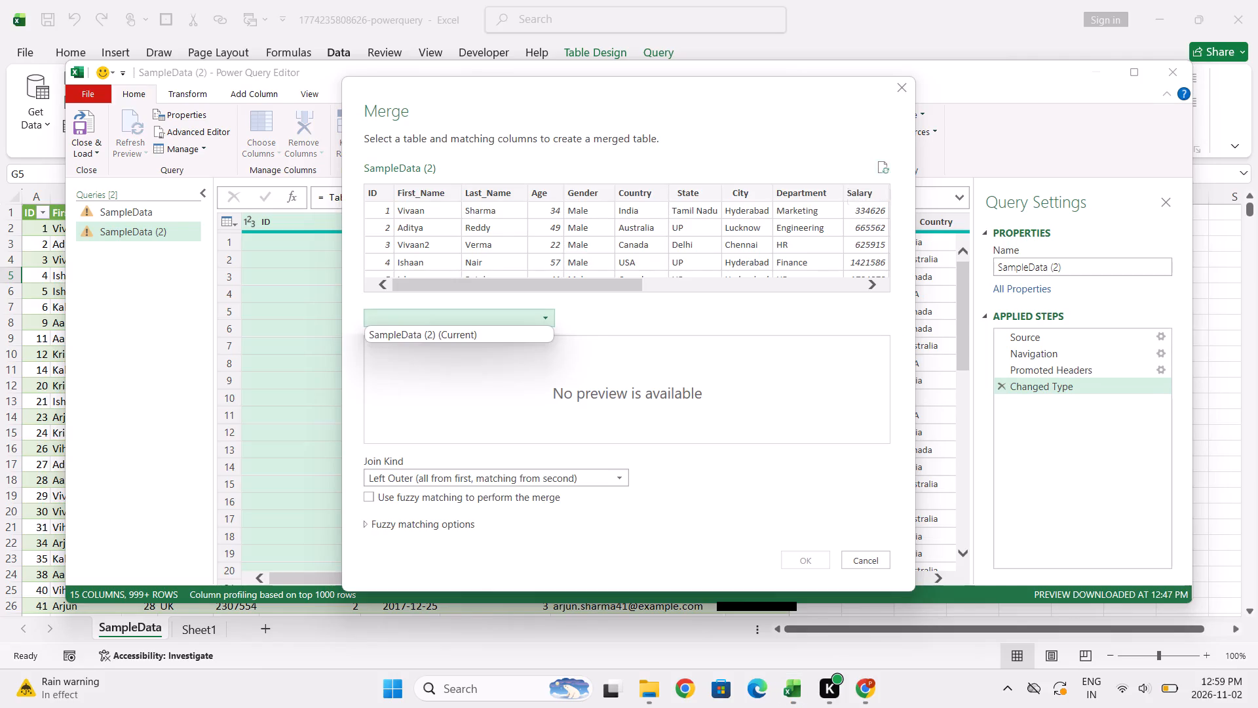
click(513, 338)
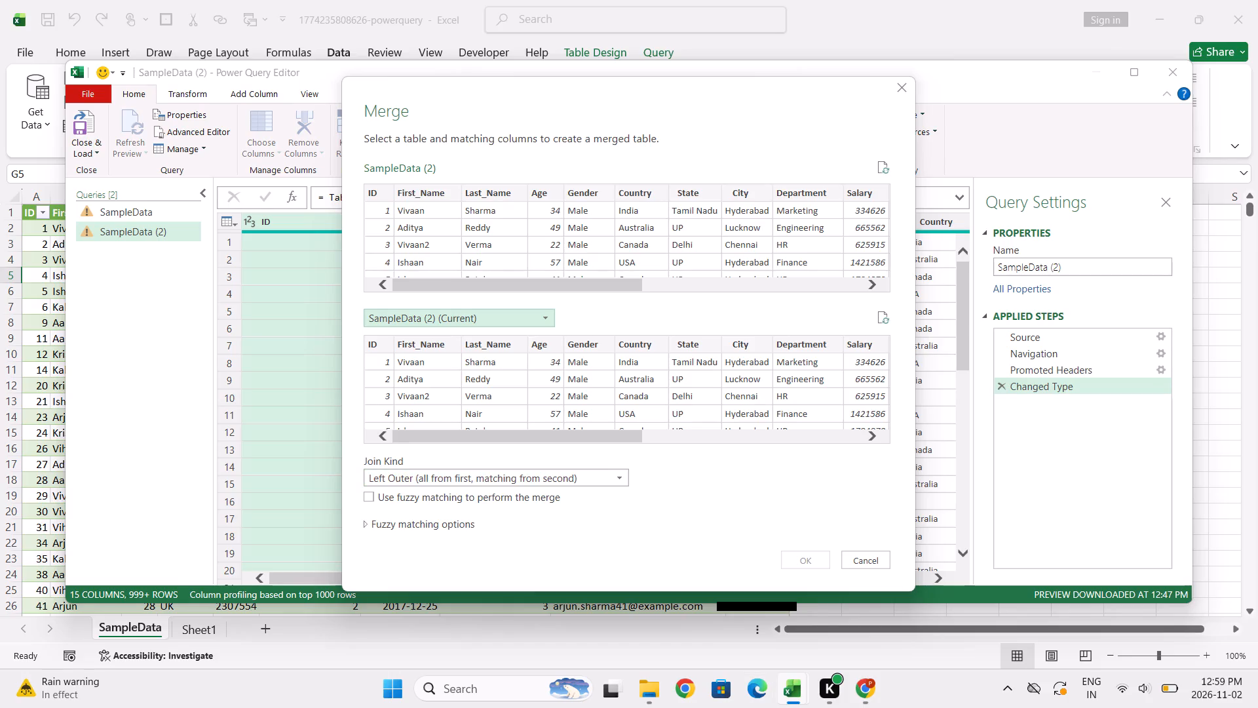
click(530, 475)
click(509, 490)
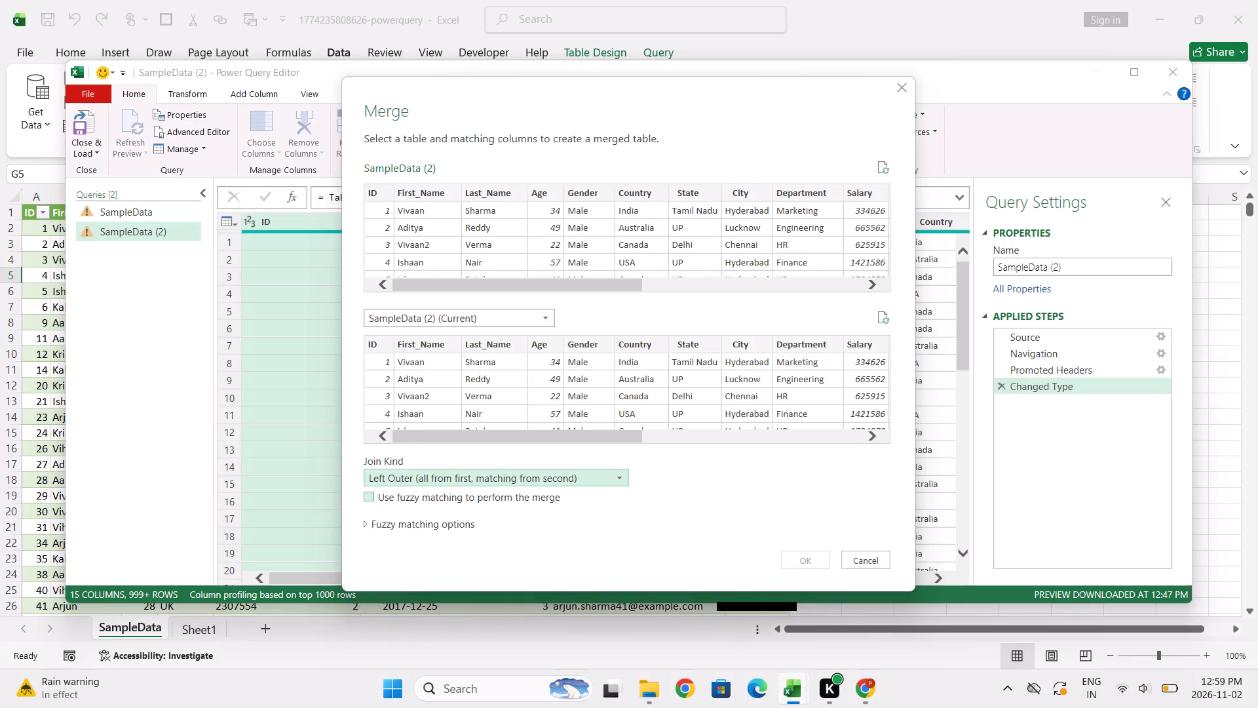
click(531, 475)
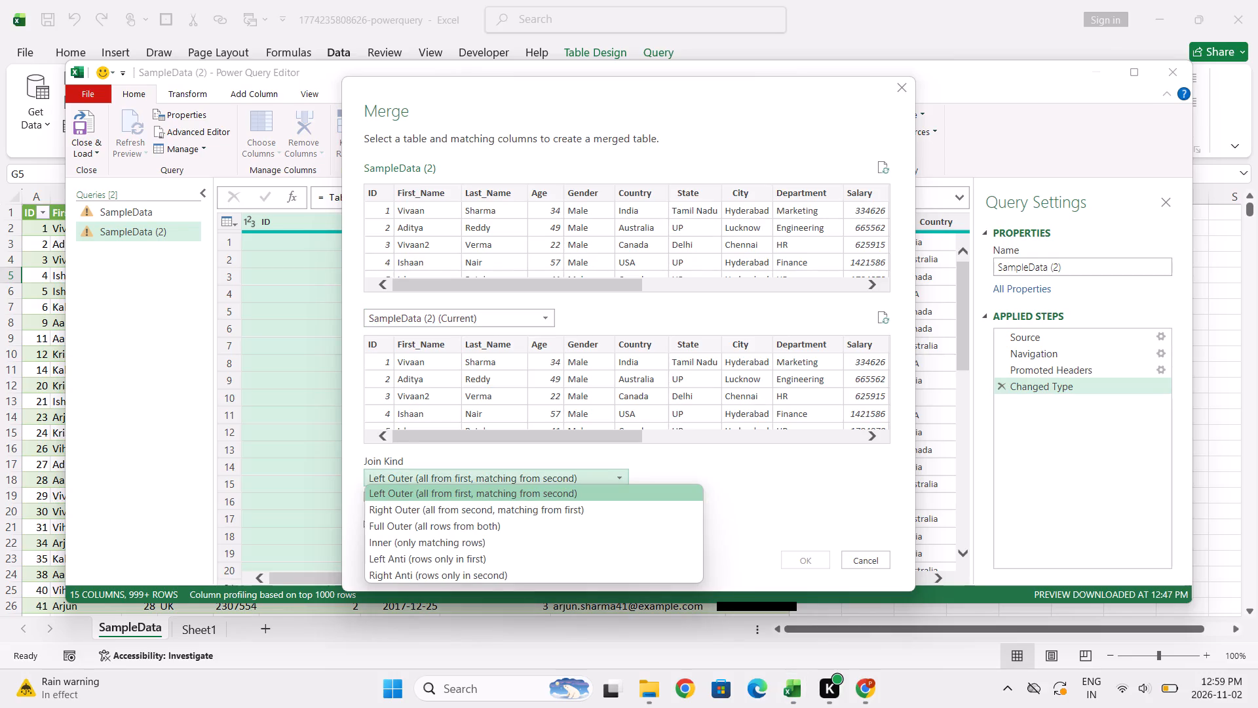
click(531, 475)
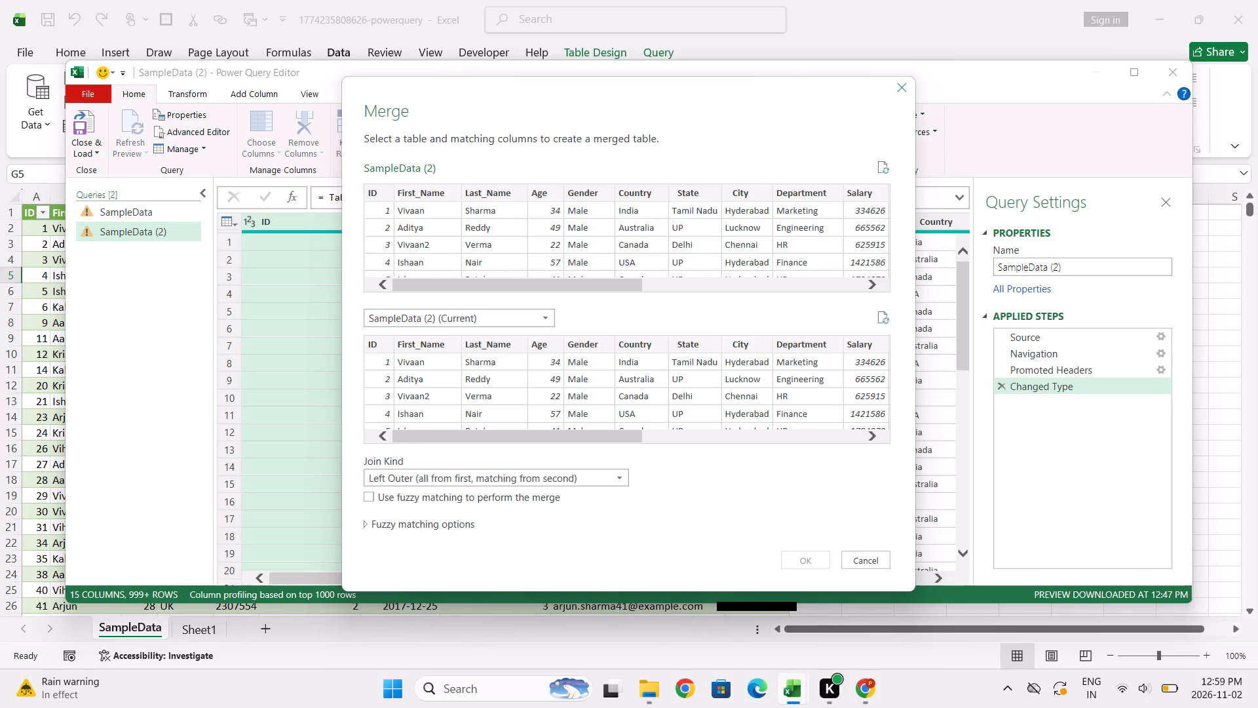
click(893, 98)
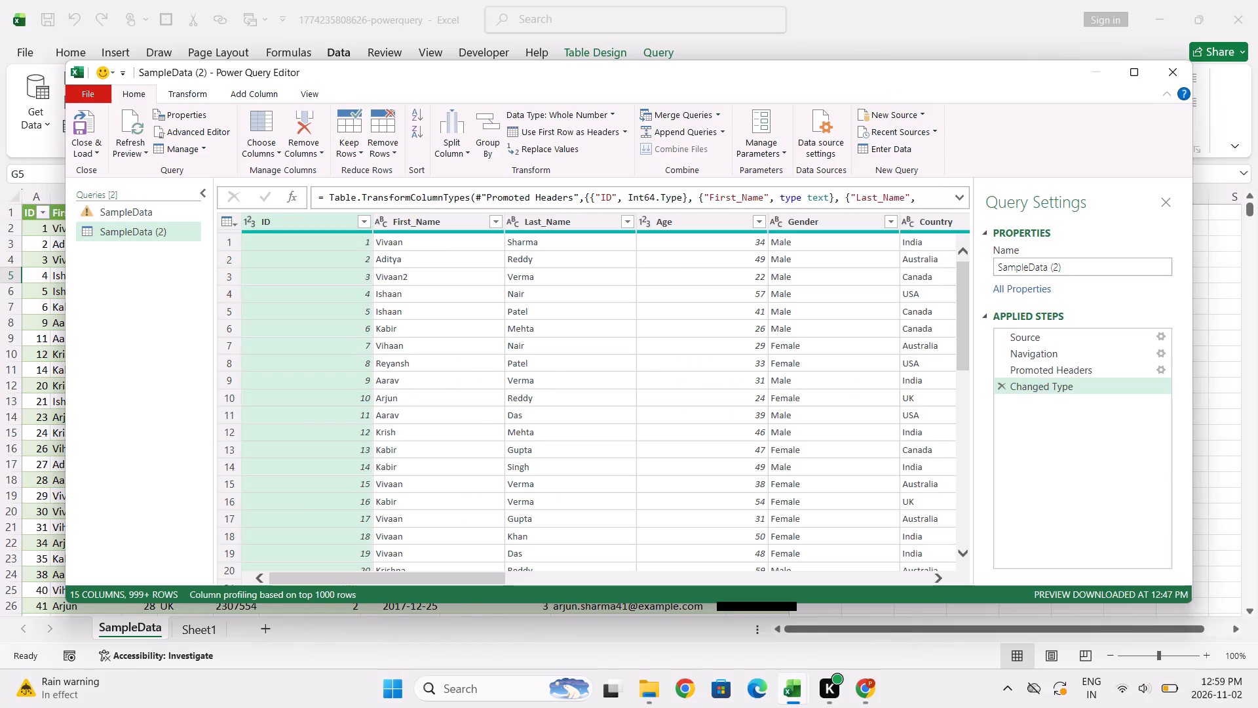
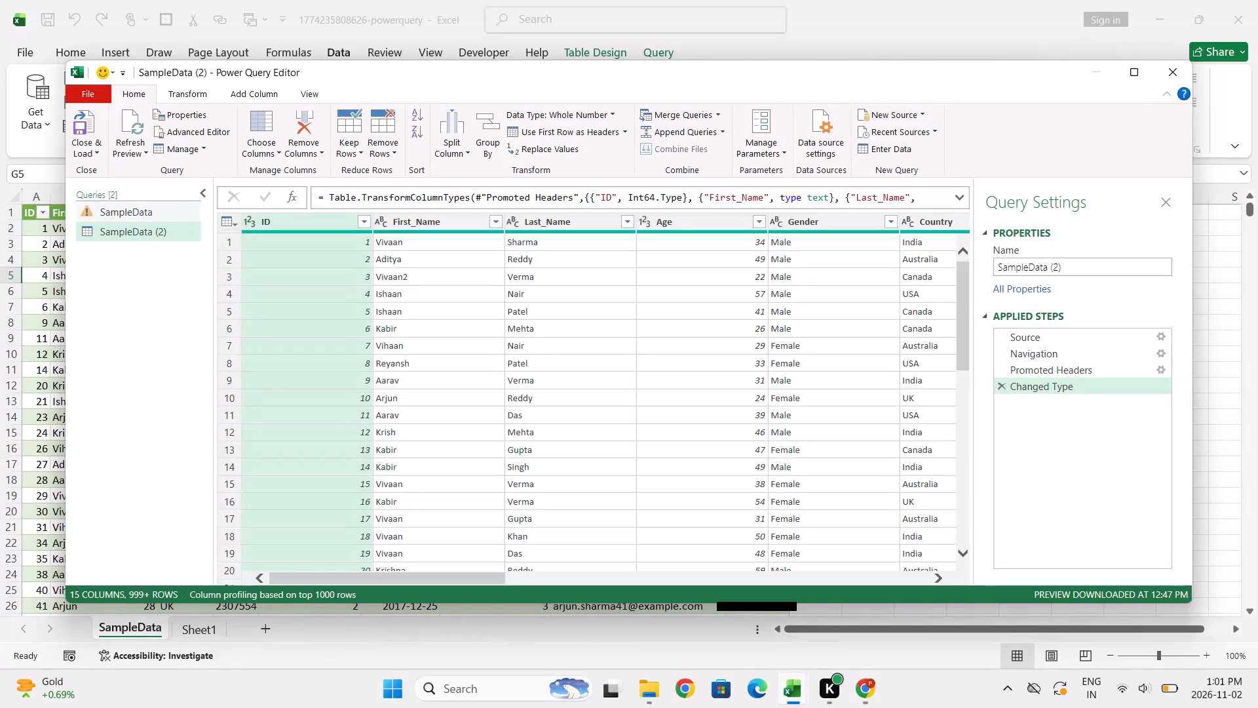
Close the Power Query Editor and discard the pending SampleData (2) query changes.
click(98, 147)
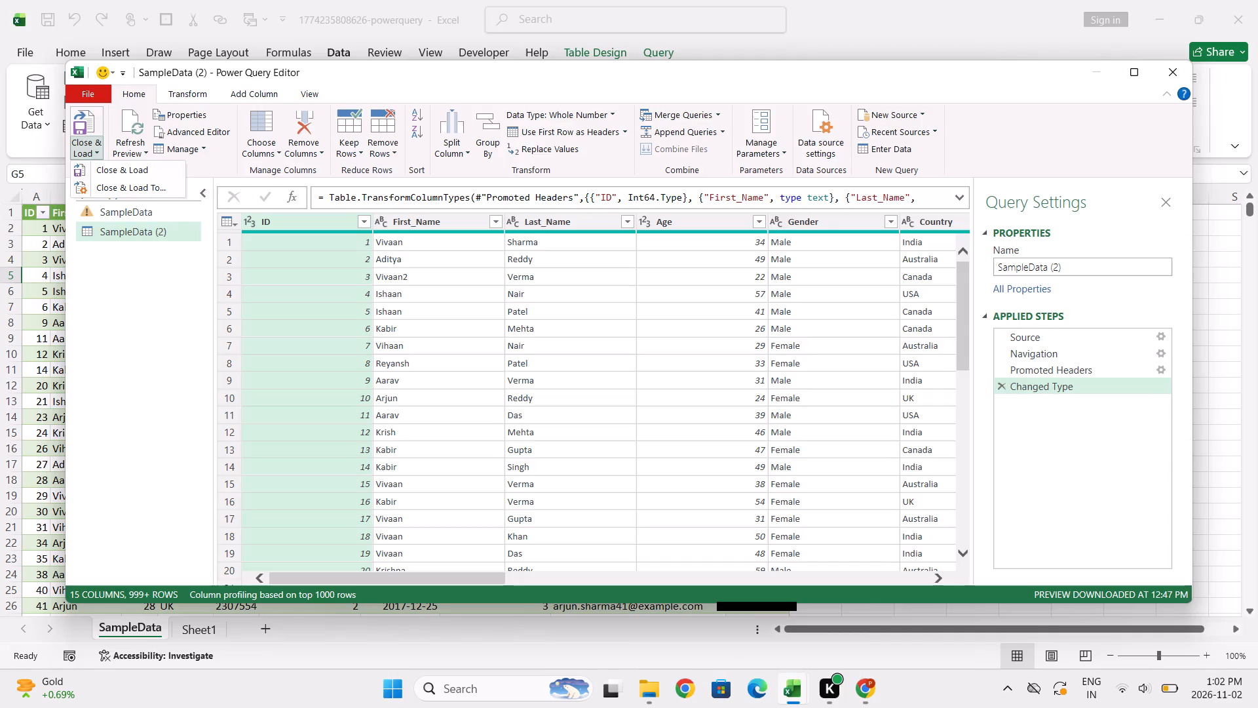
click(1166, 73)
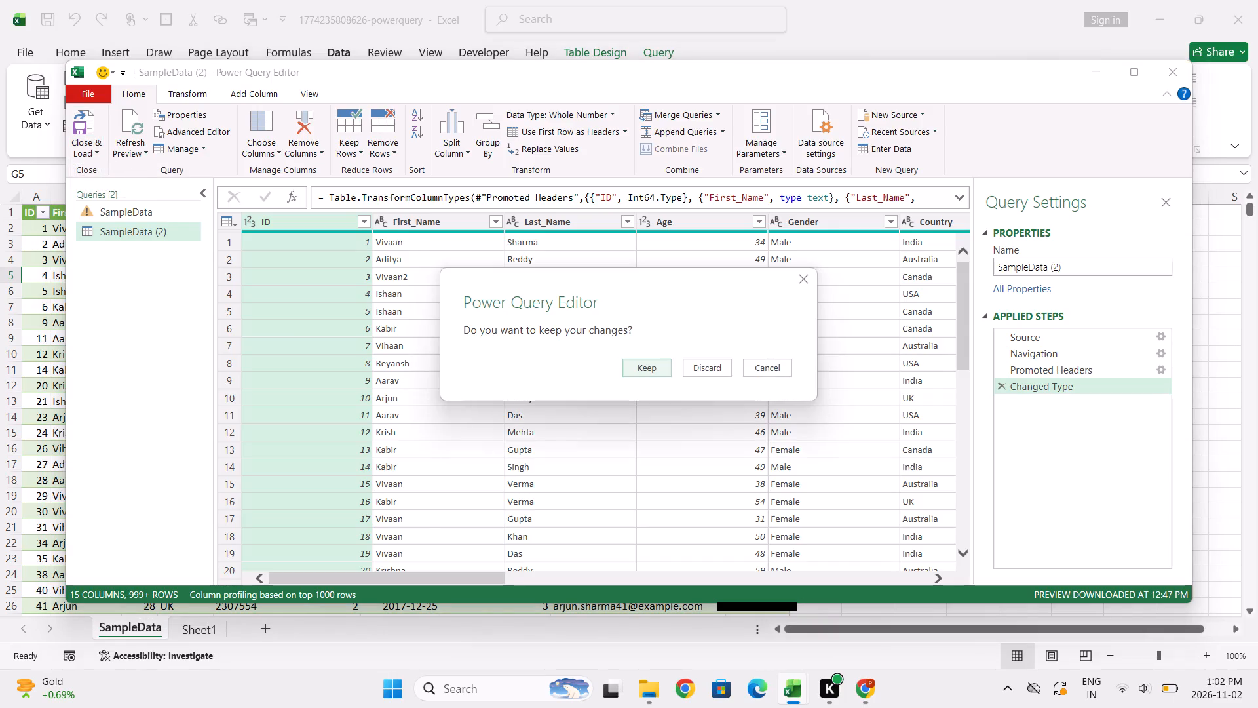
click(777, 357)
click(776, 359)
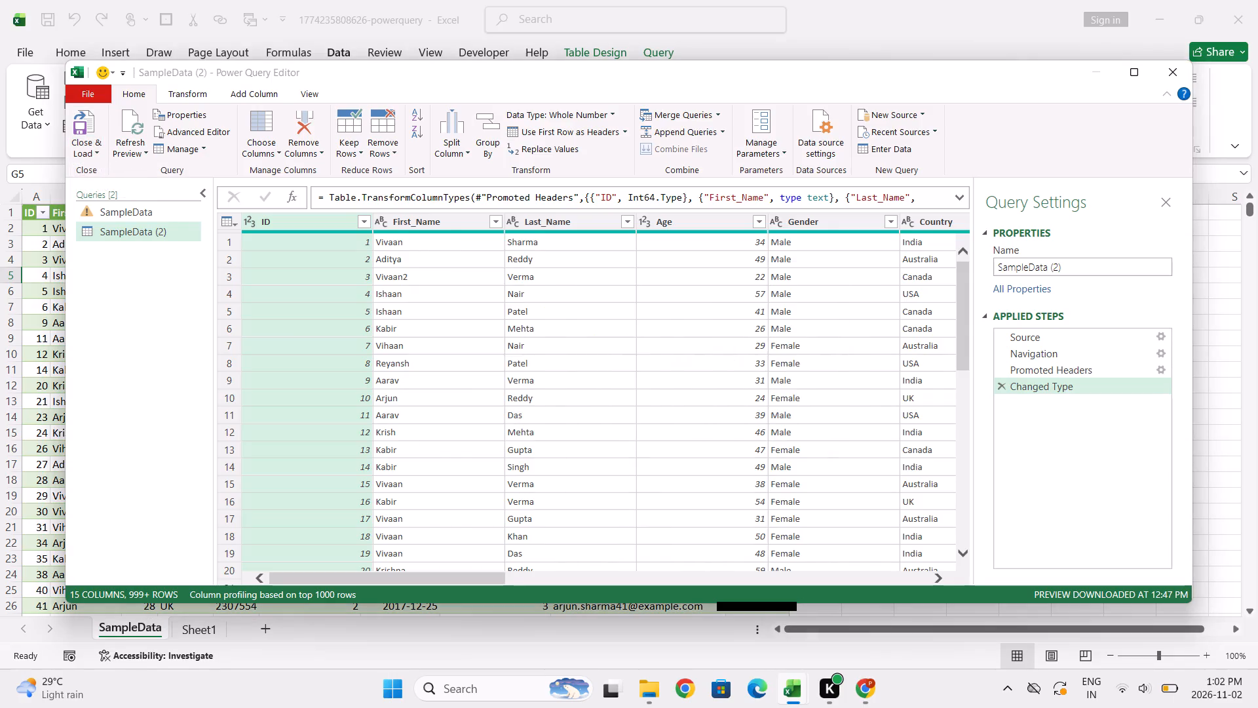
click(1164, 65)
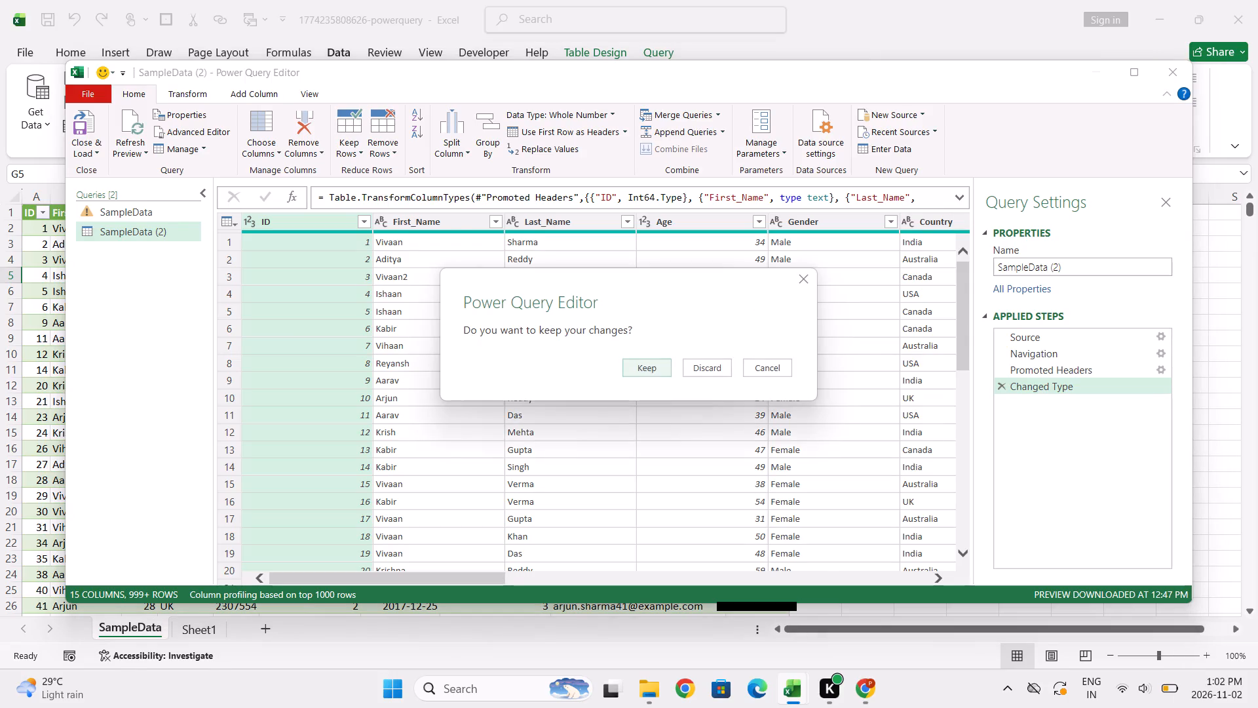
click(1166, 192)
drag(1166, 192, 913, 268)
click(716, 371)
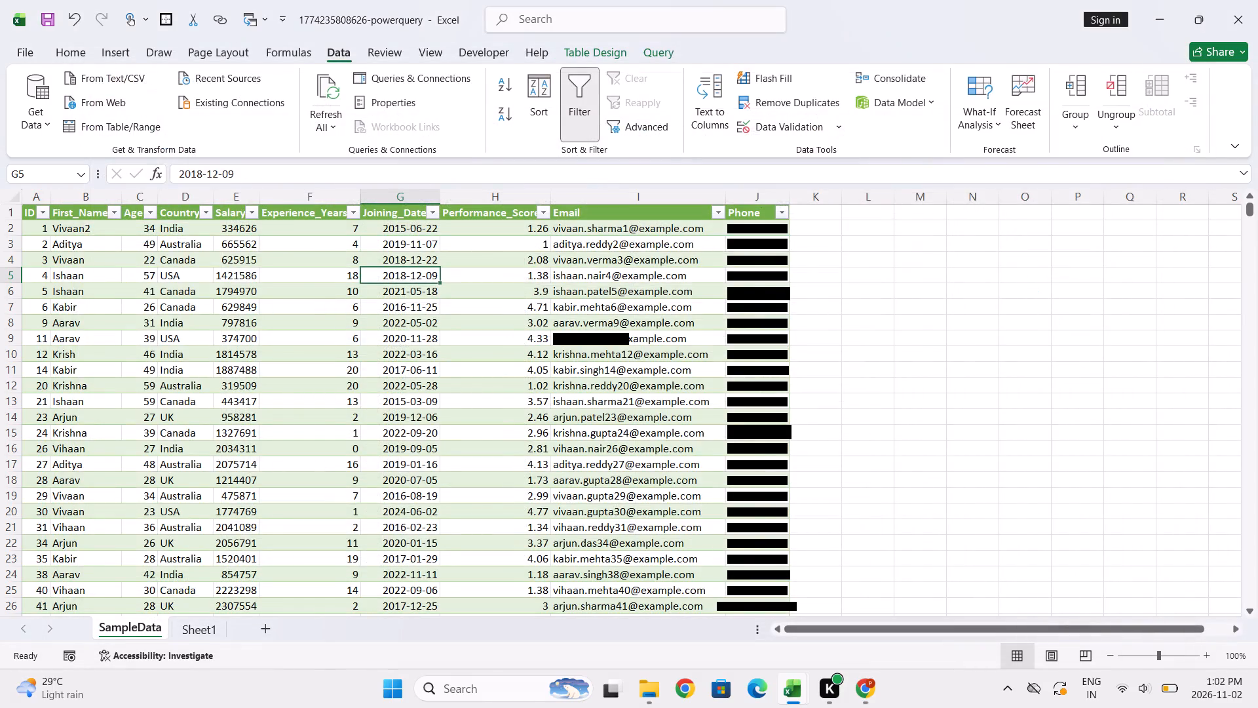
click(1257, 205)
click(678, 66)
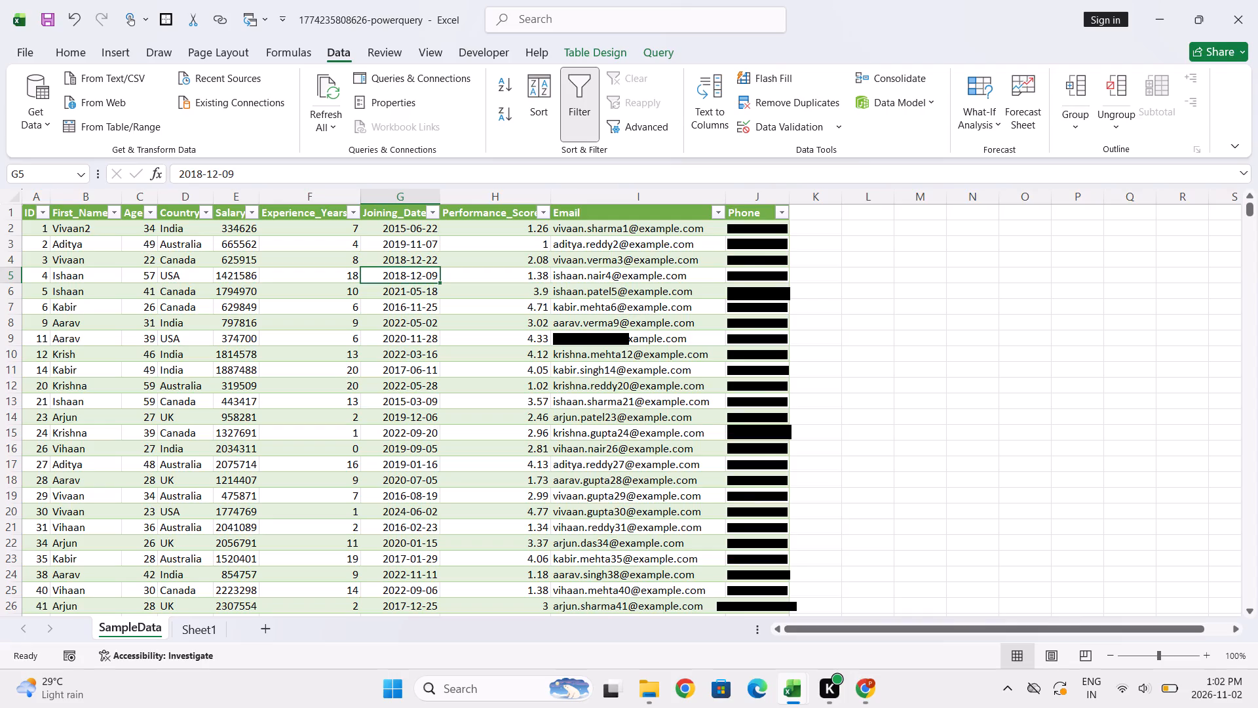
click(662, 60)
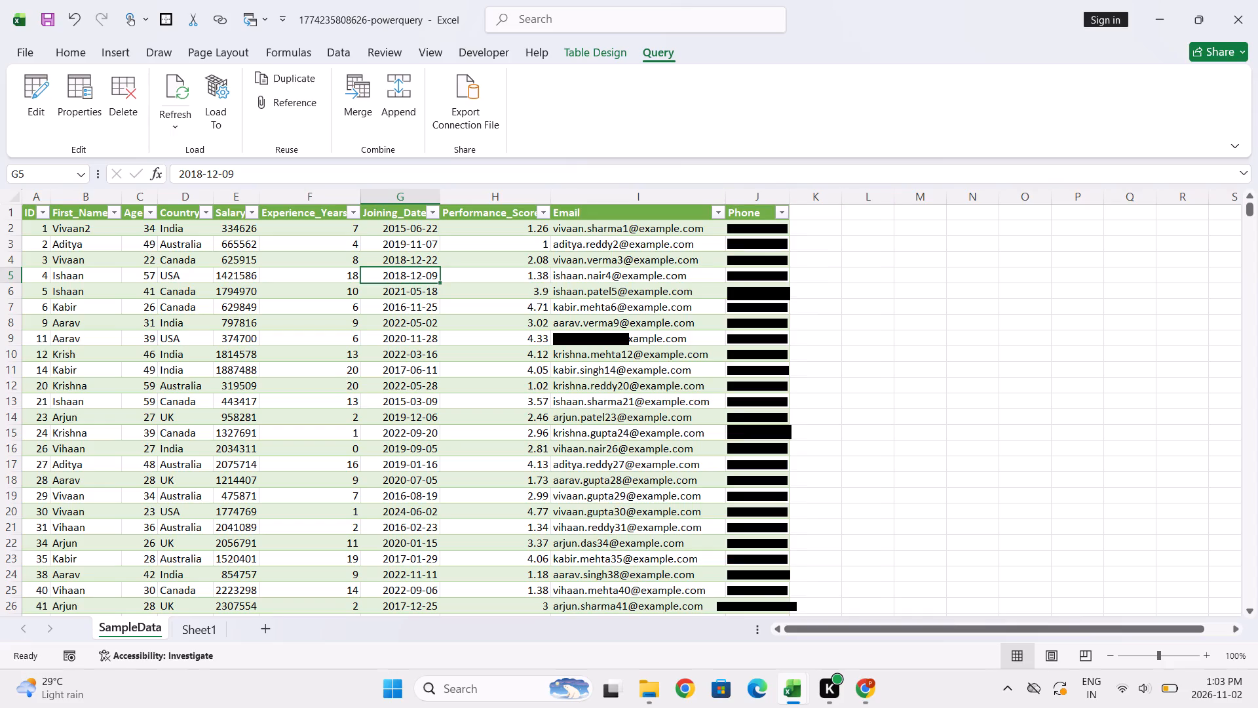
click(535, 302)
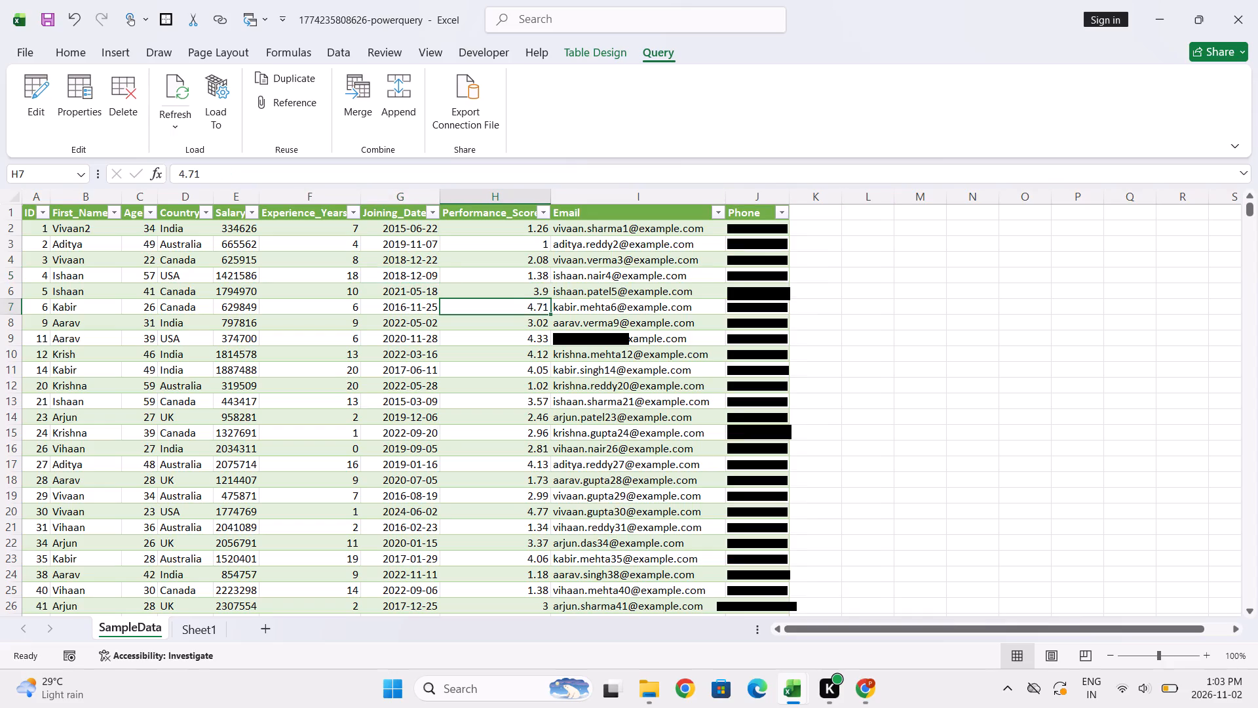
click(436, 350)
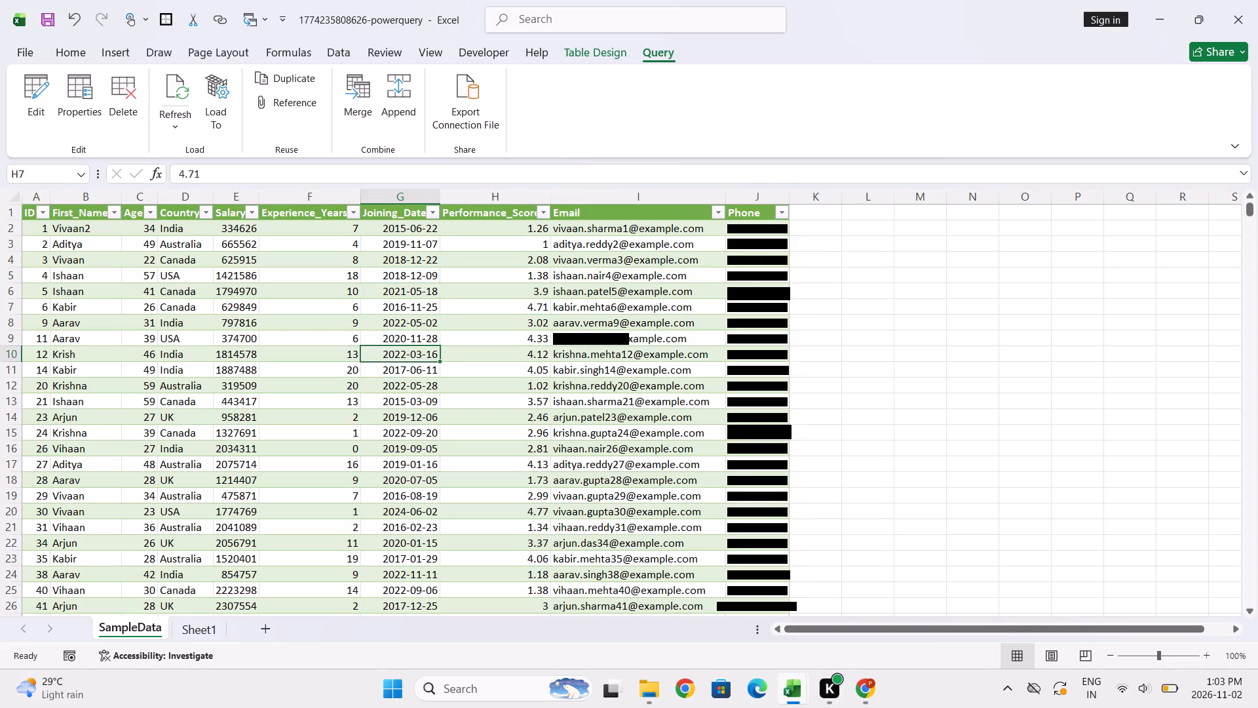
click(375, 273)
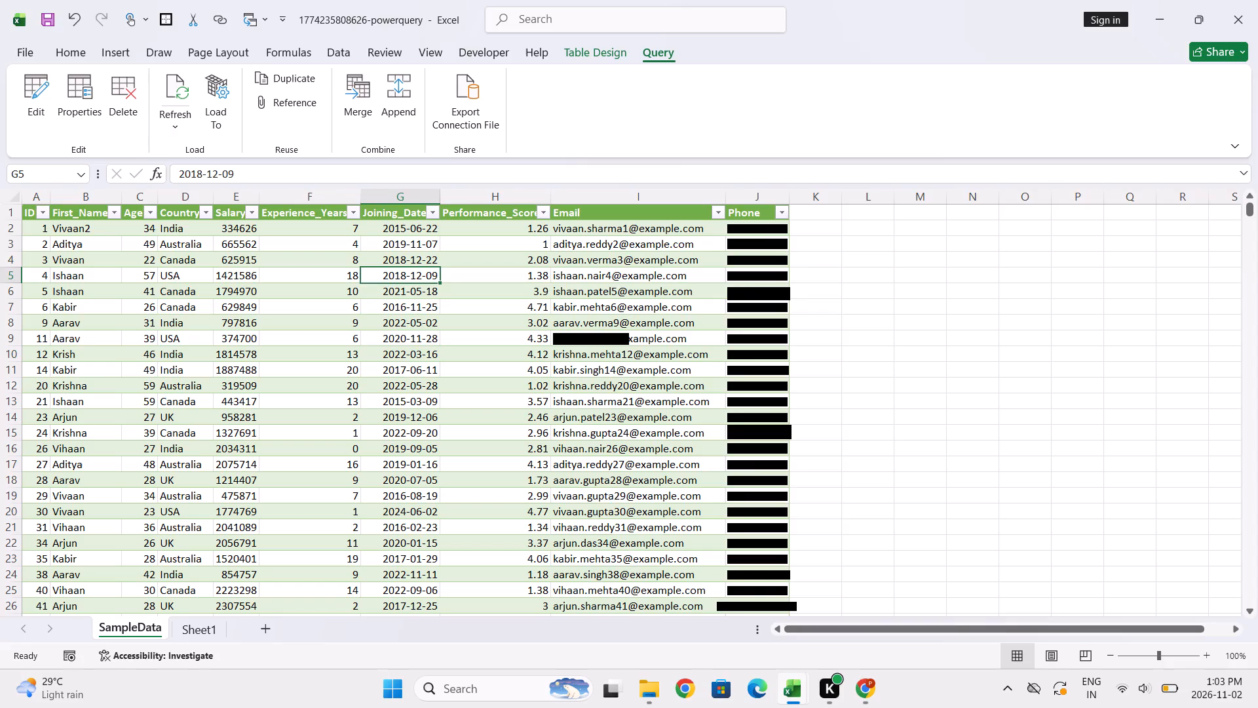
click(331, 56)
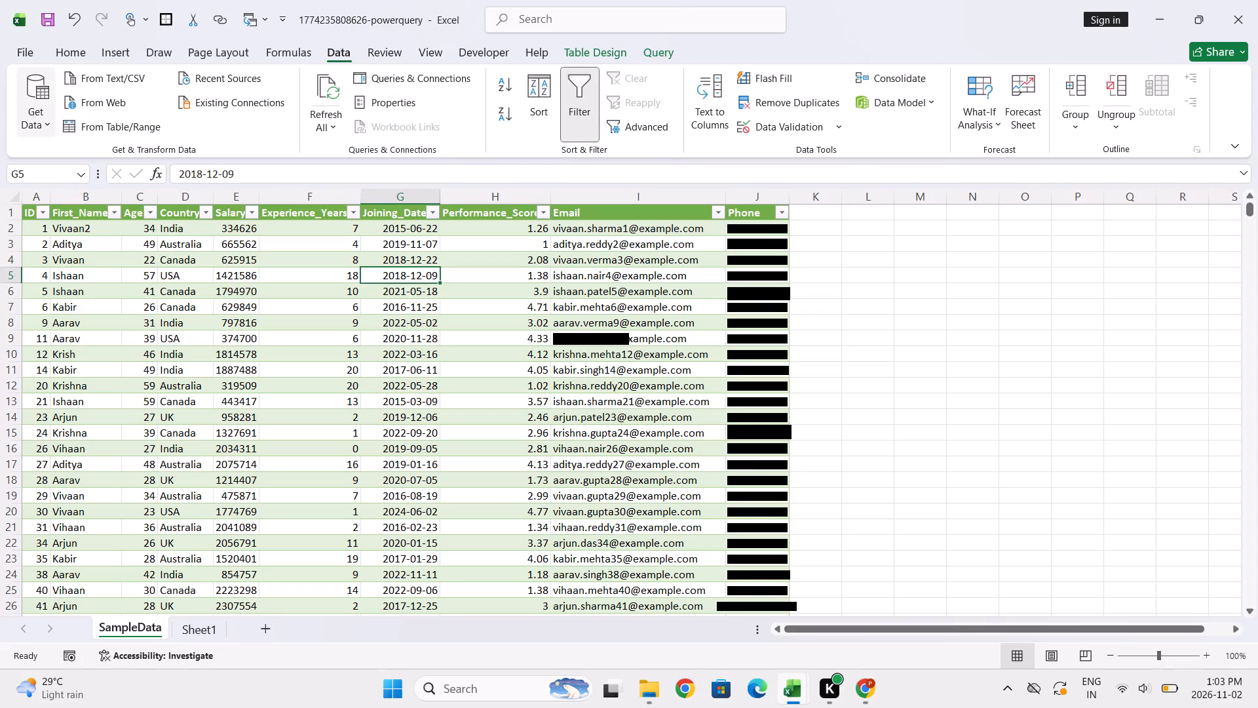
click(38, 109)
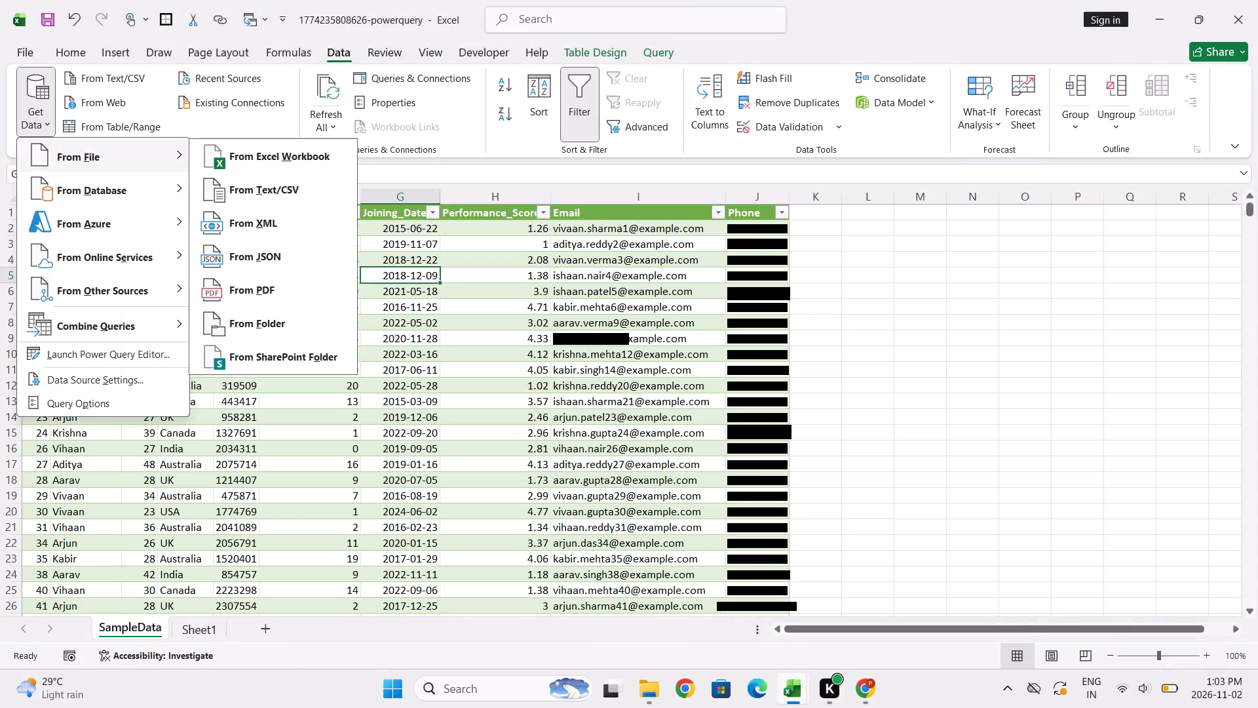
click(240, 151)
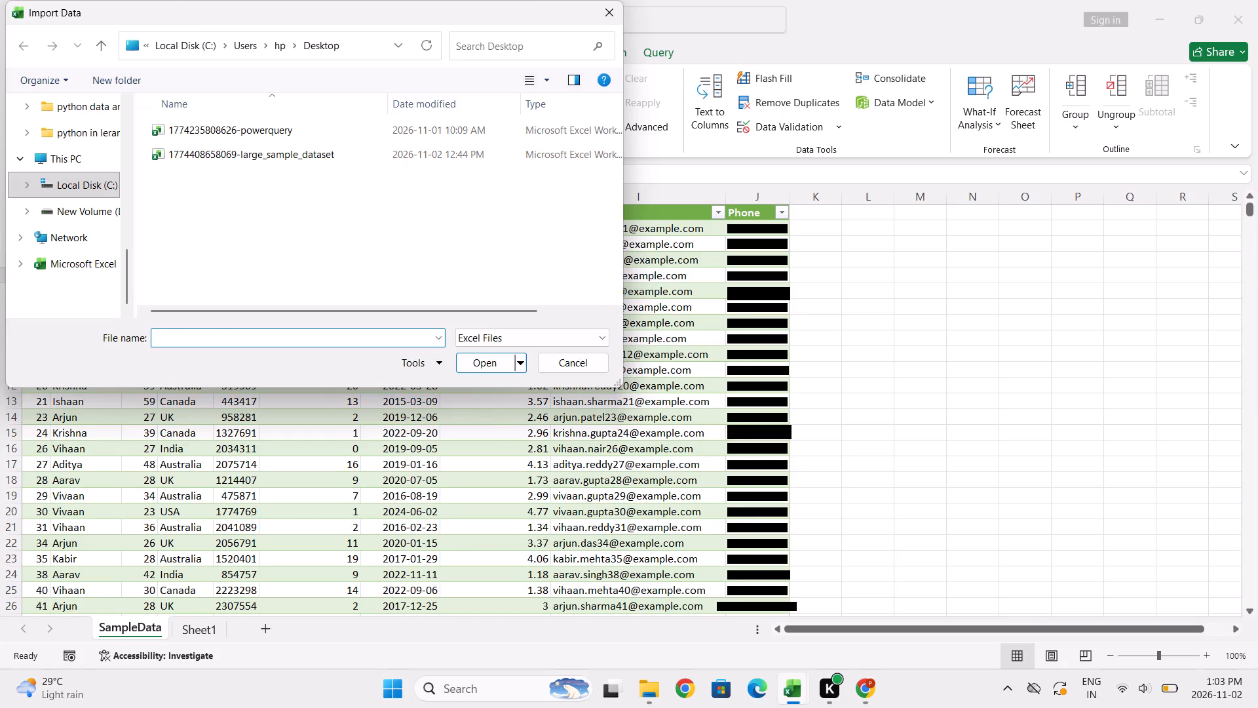
click(307, 163)
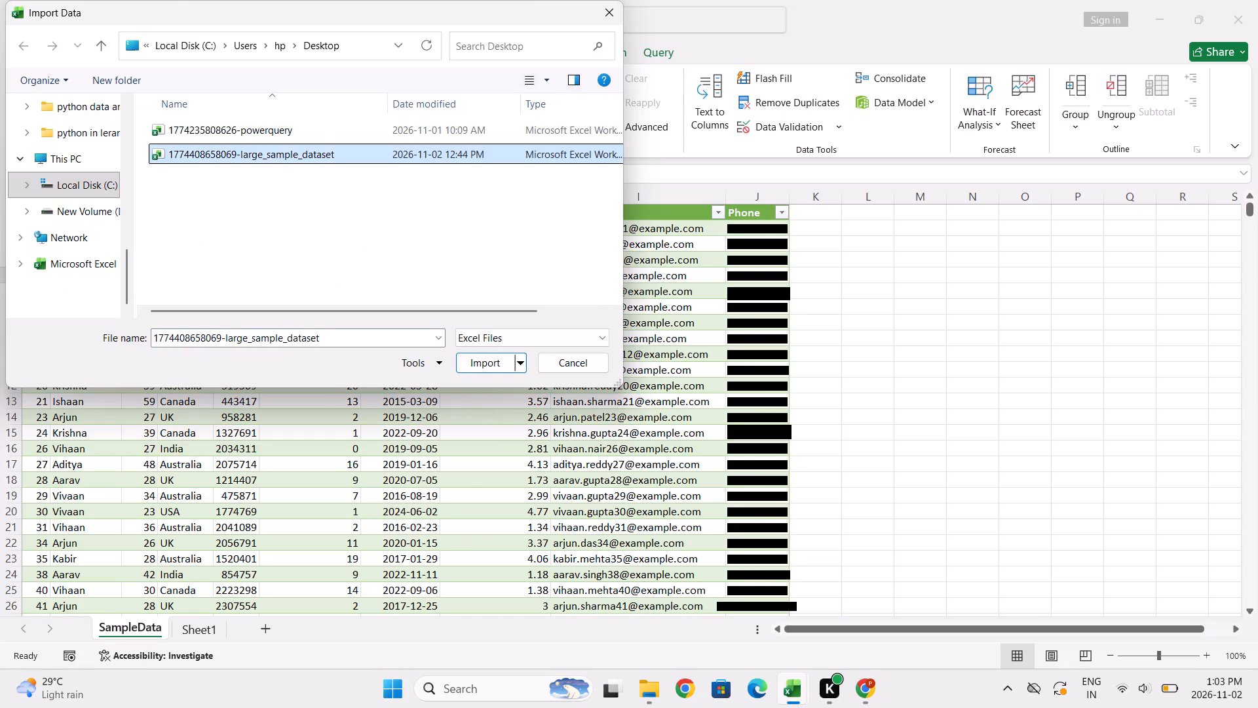
click(307, 163)
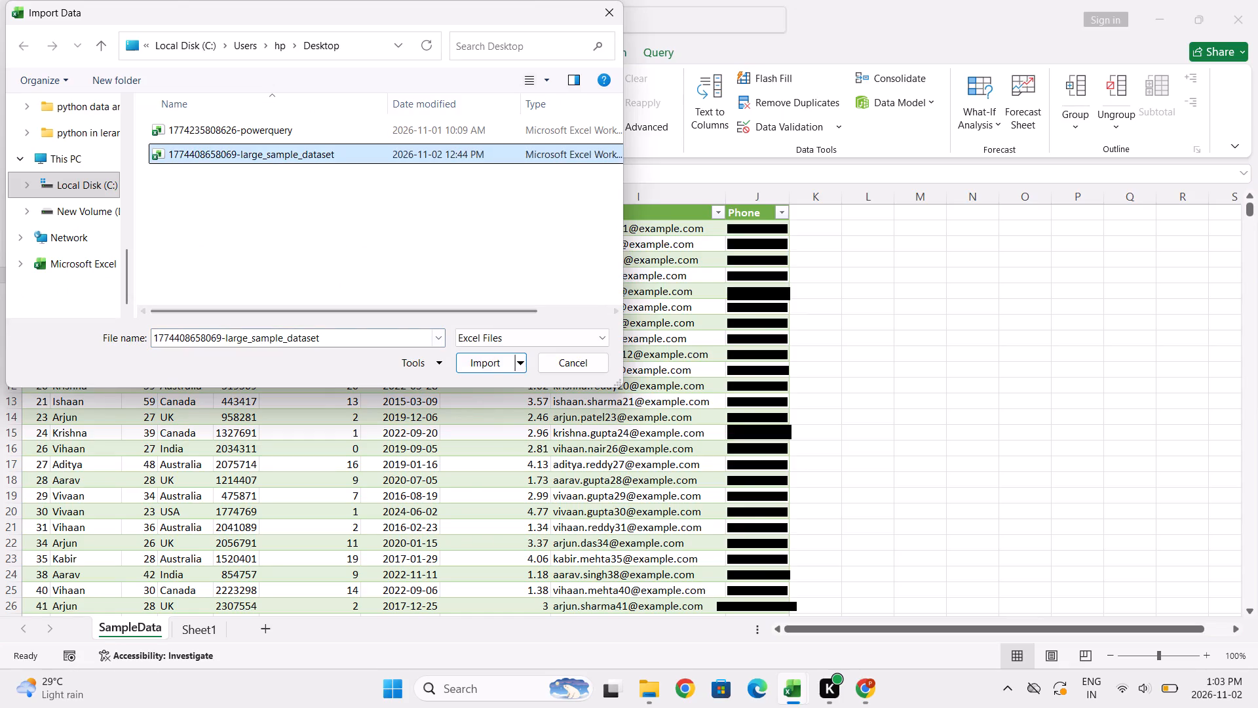
click(474, 361)
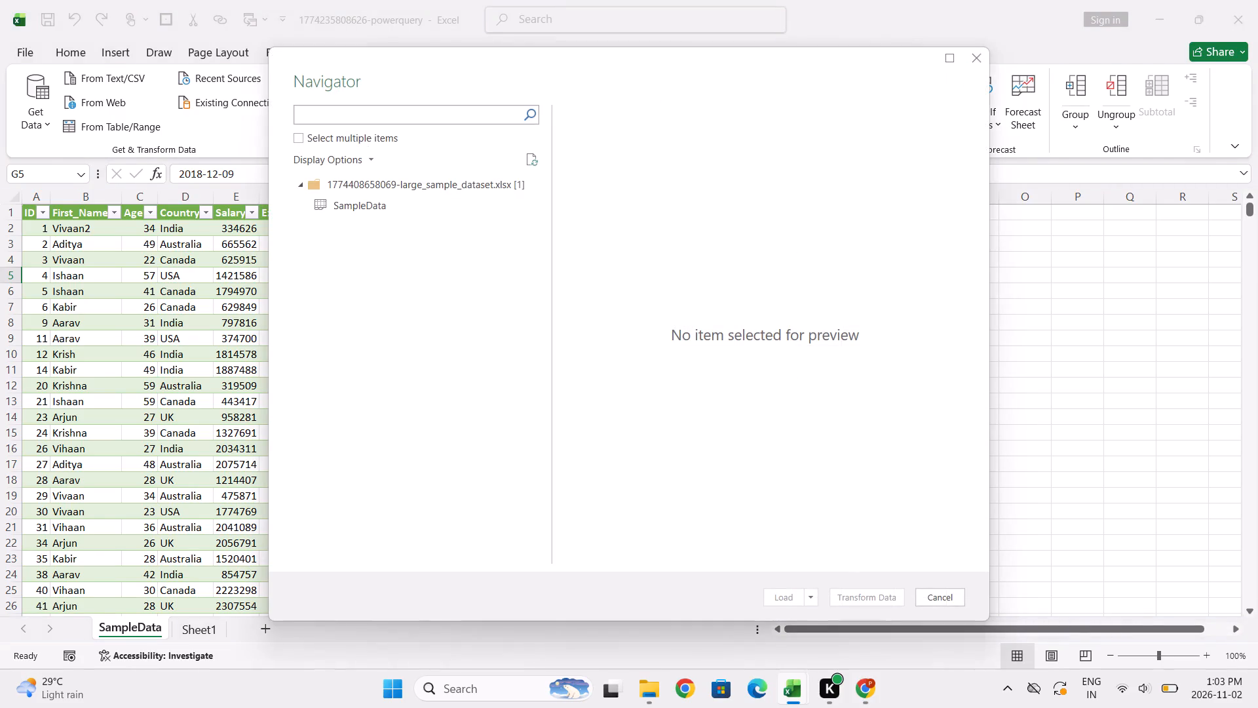
click(343, 198)
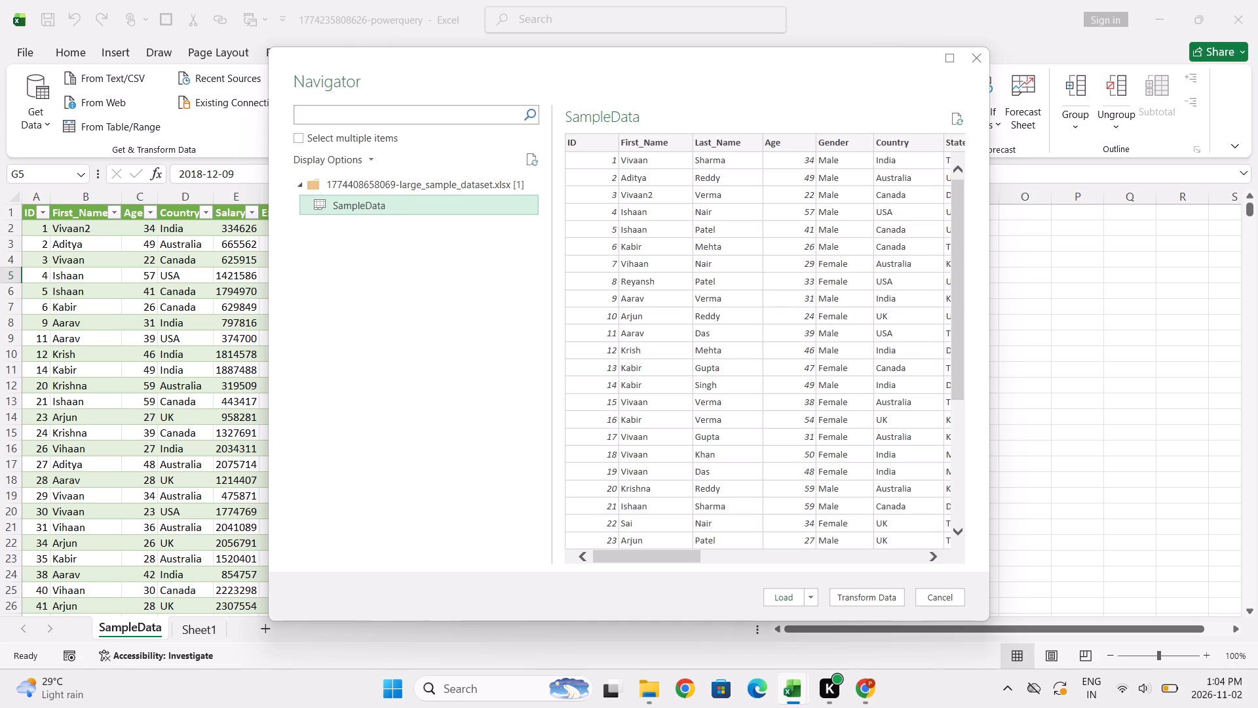
click(957, 114)
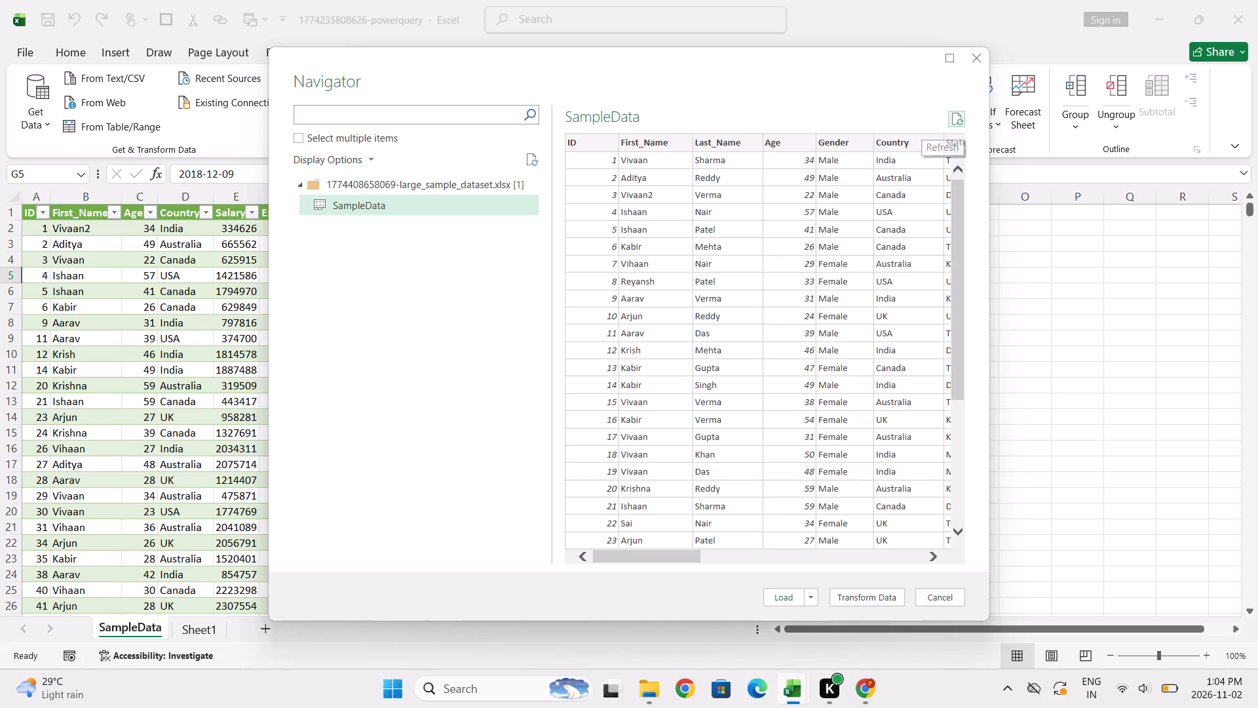
click(976, 62)
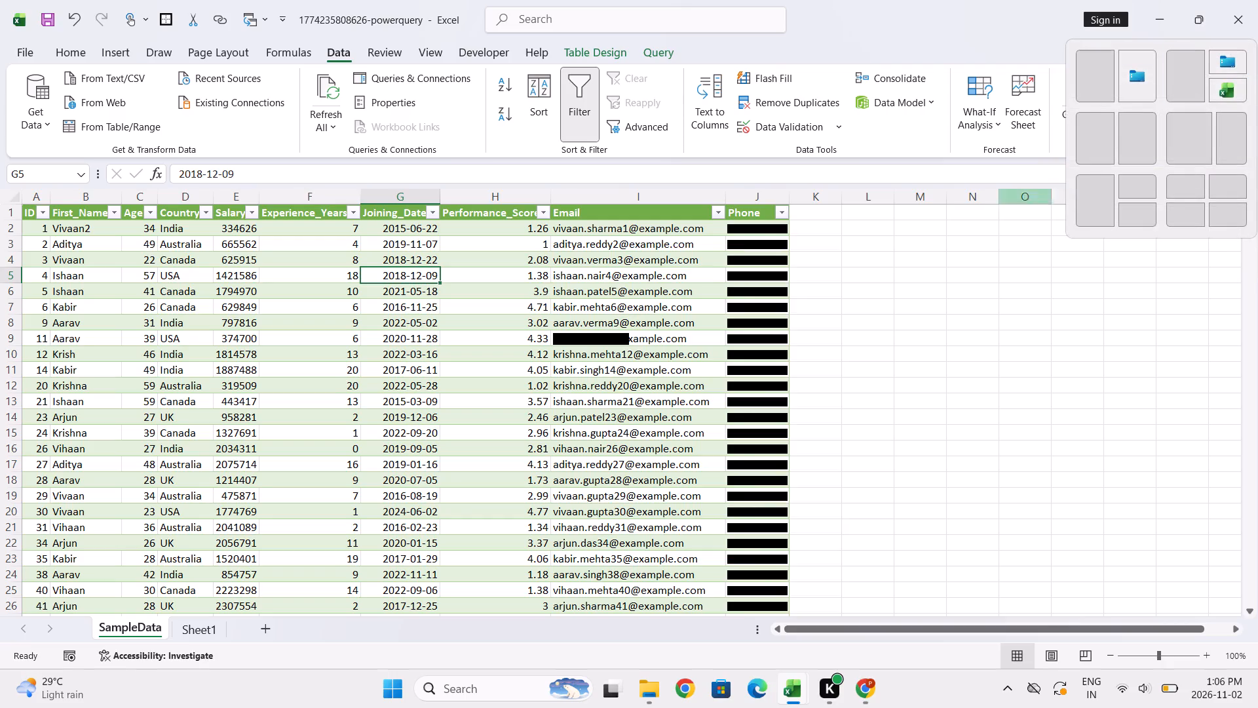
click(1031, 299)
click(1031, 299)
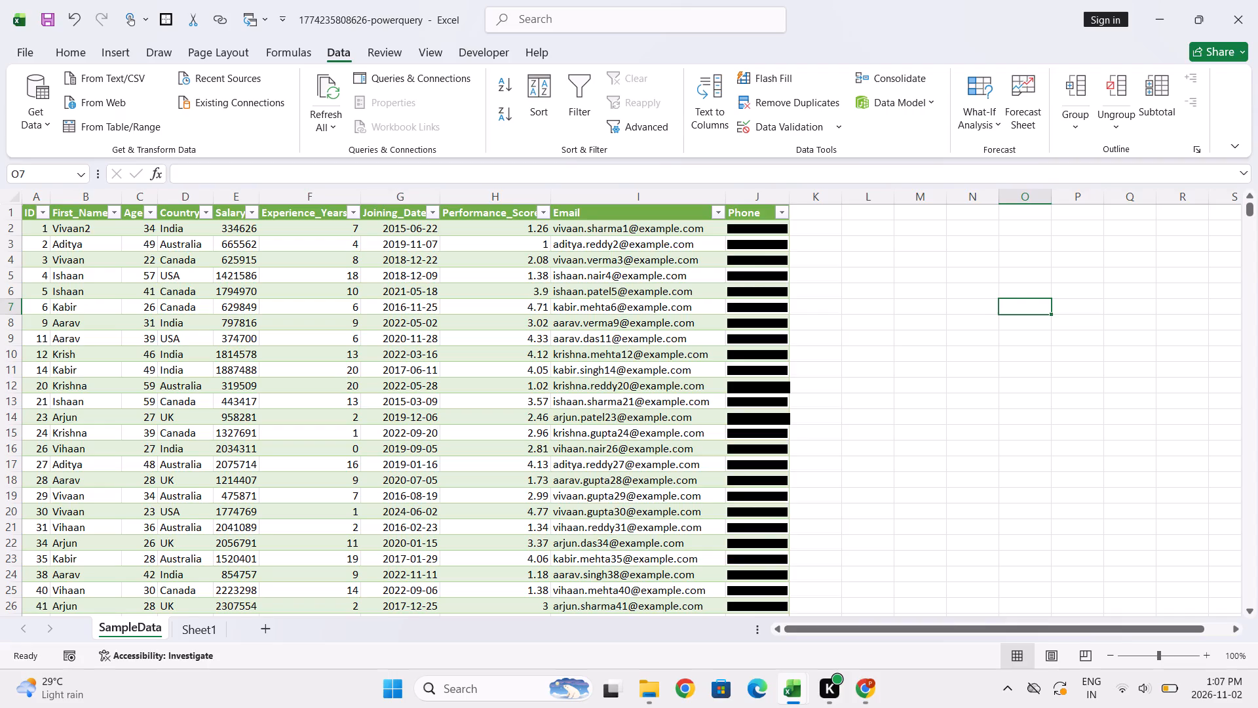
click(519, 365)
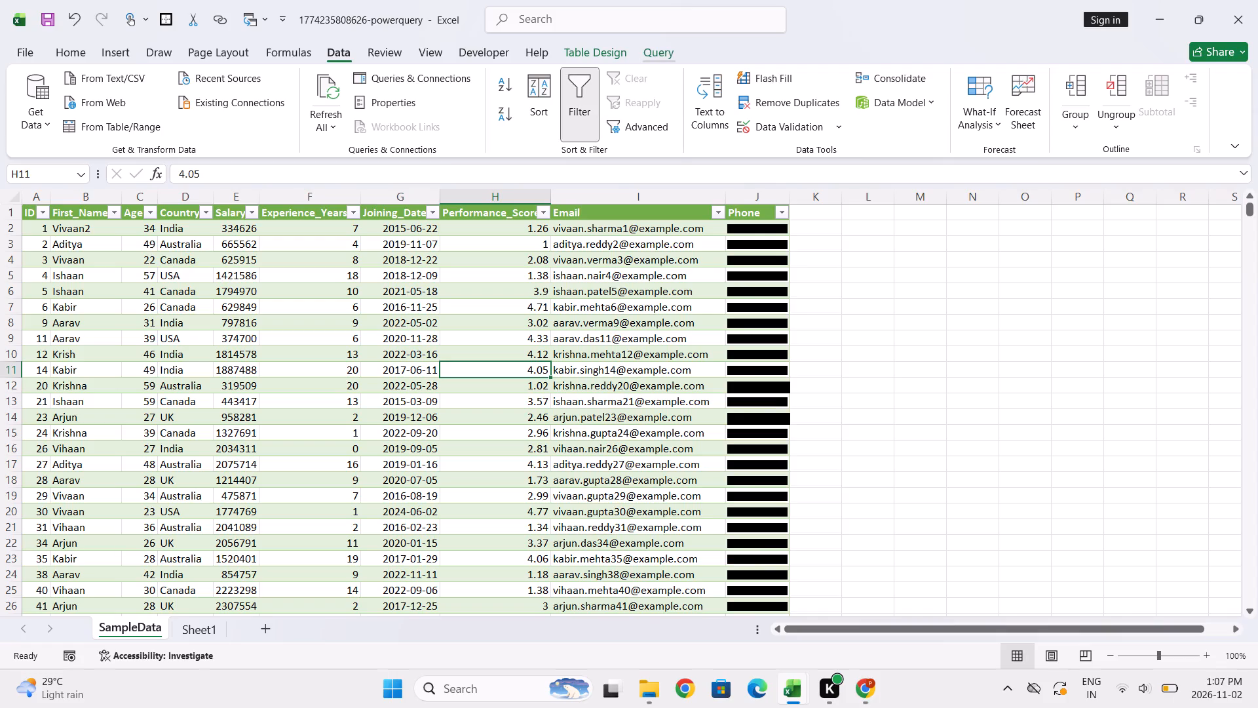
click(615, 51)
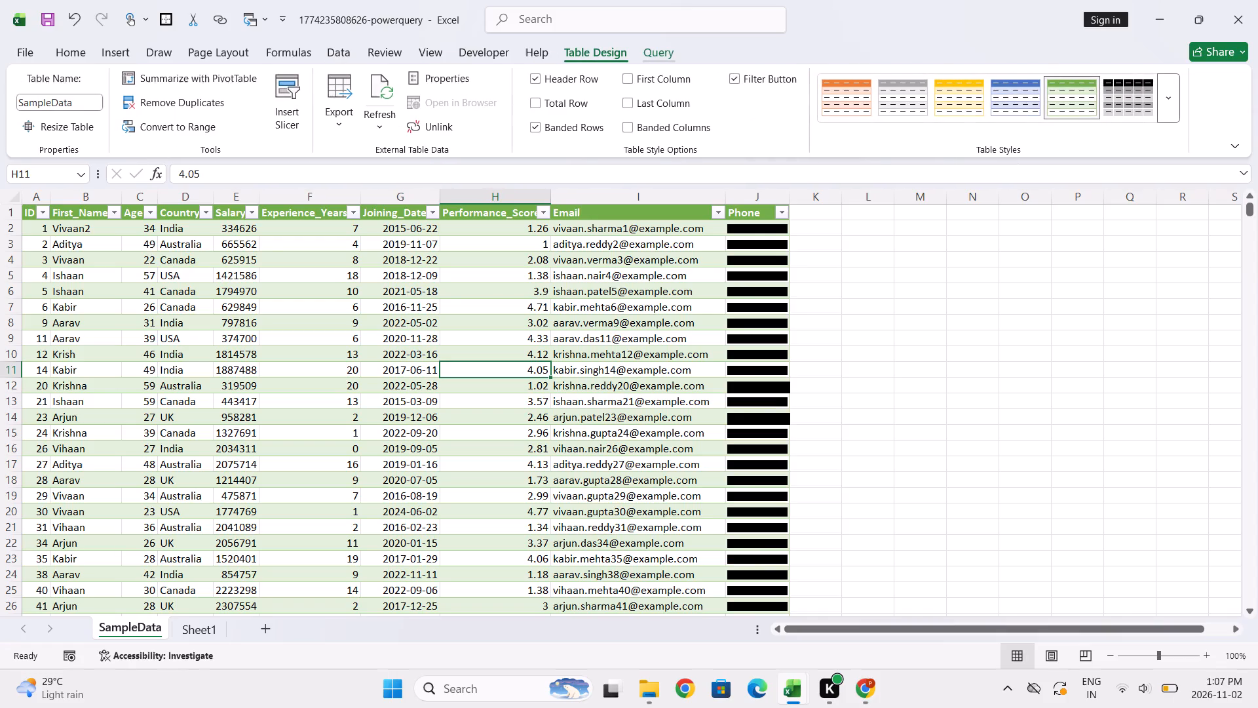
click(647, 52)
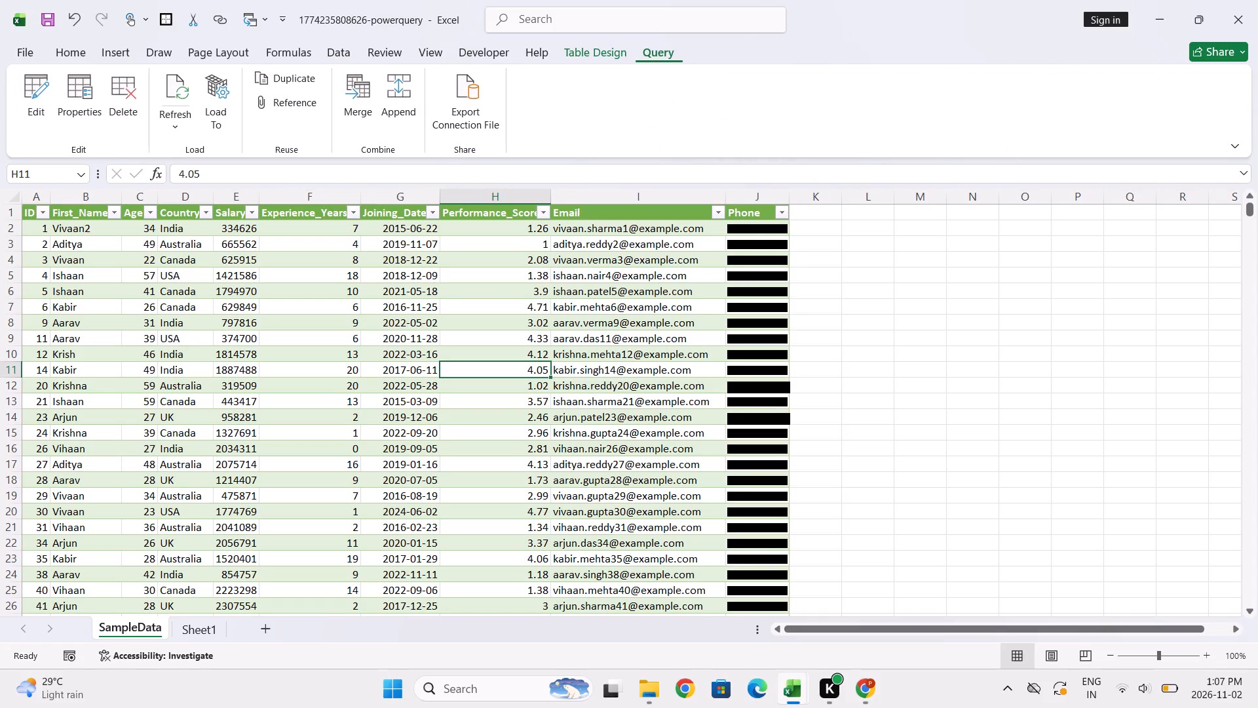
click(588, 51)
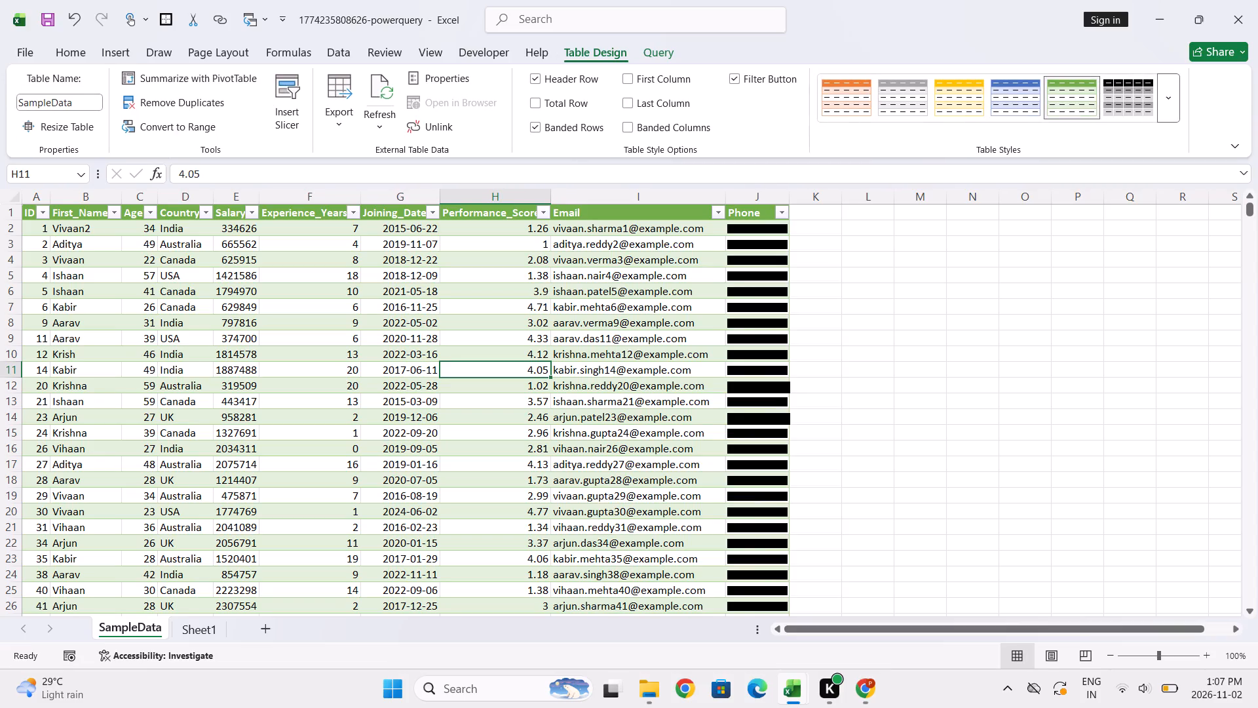
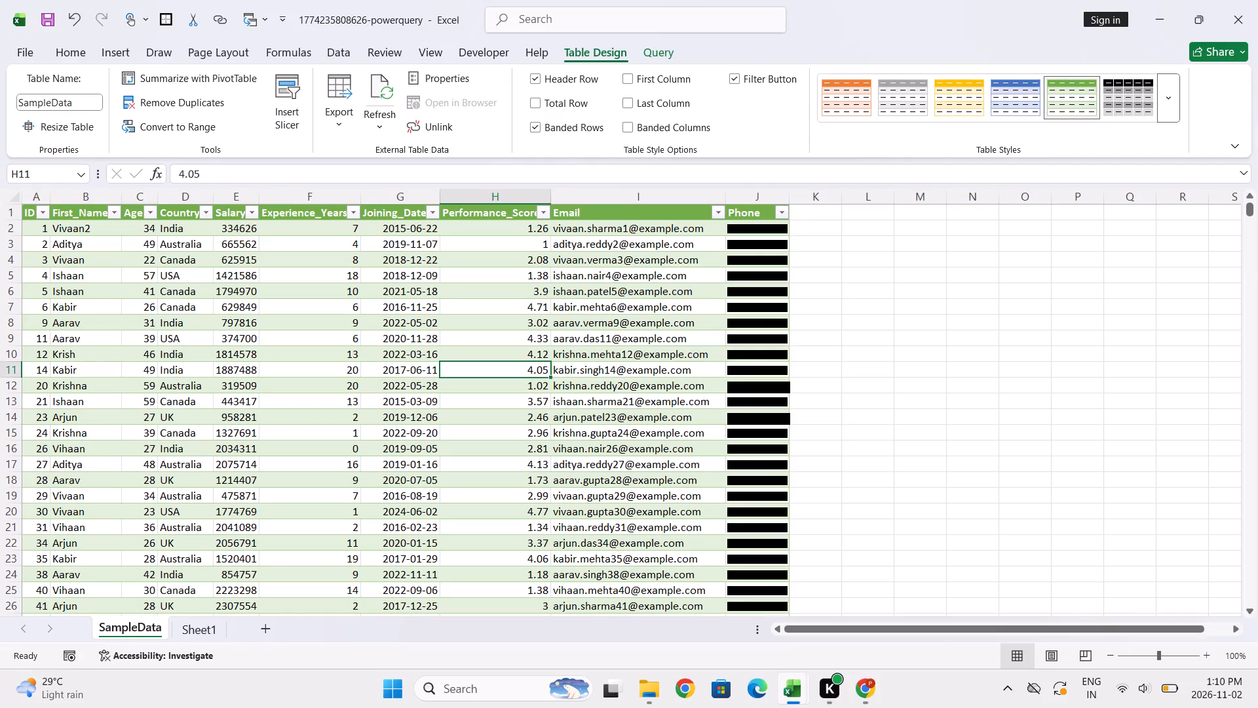
click(1231, 18)
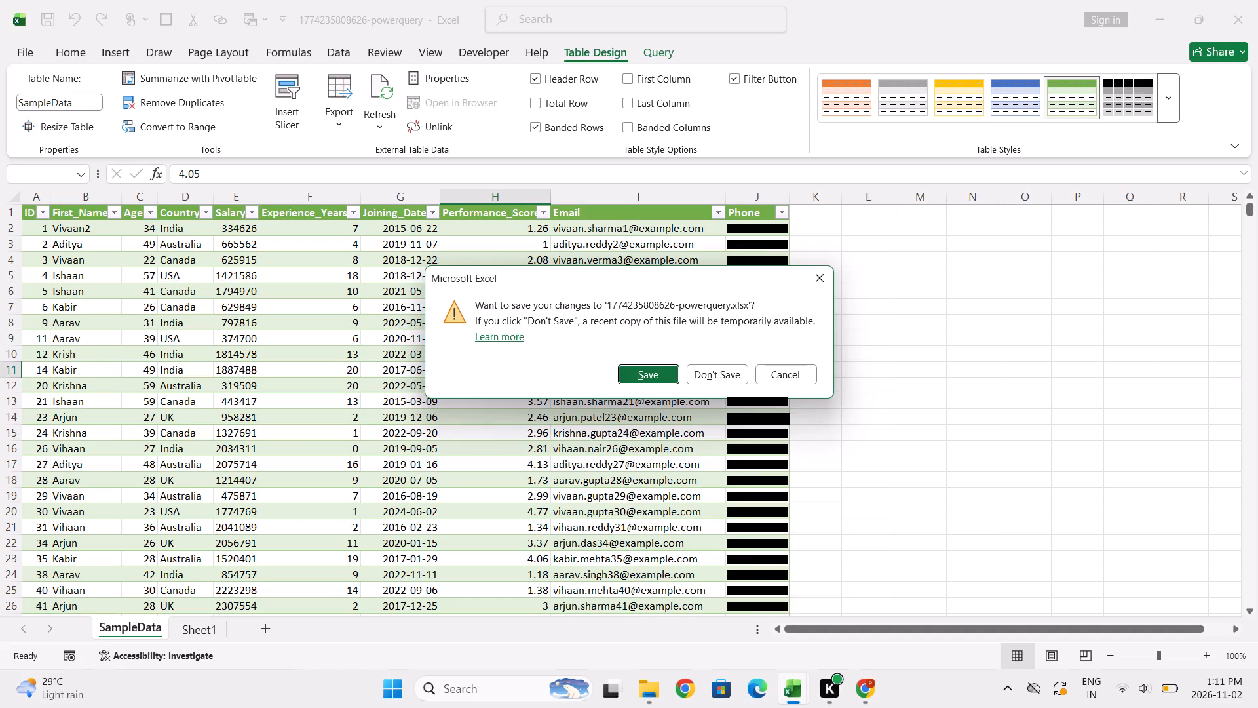
click(643, 377)
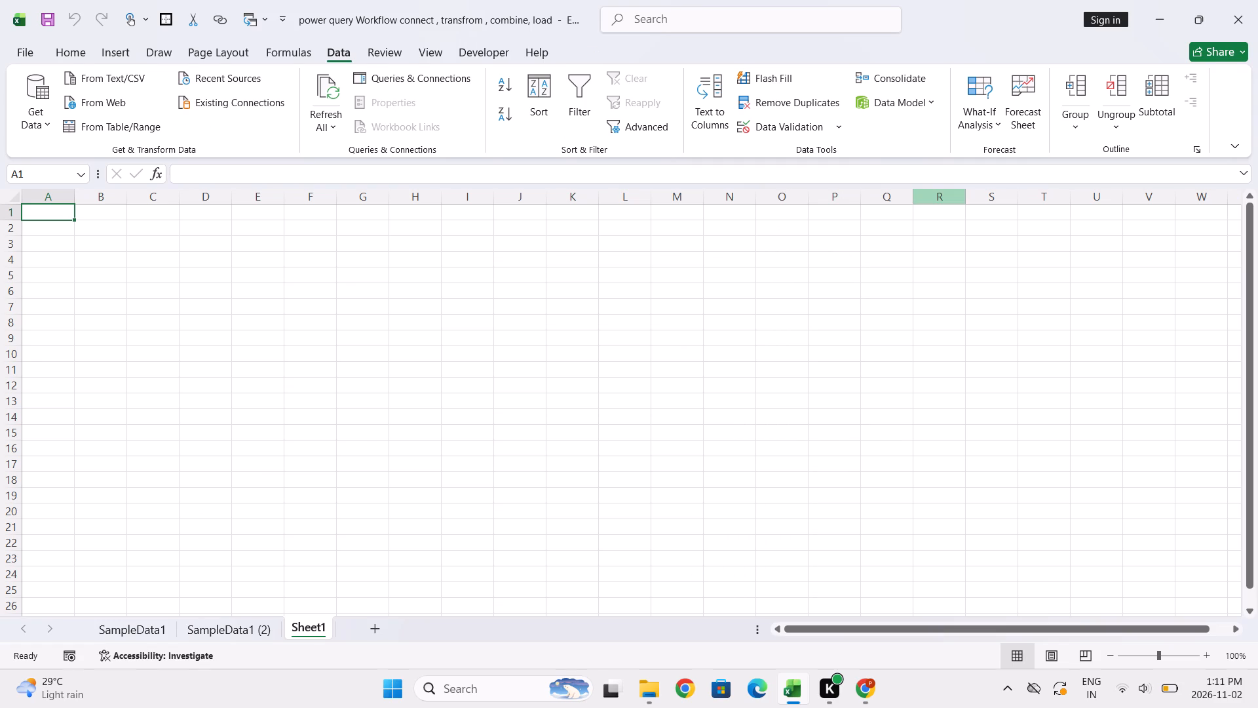
click(1257, 11)
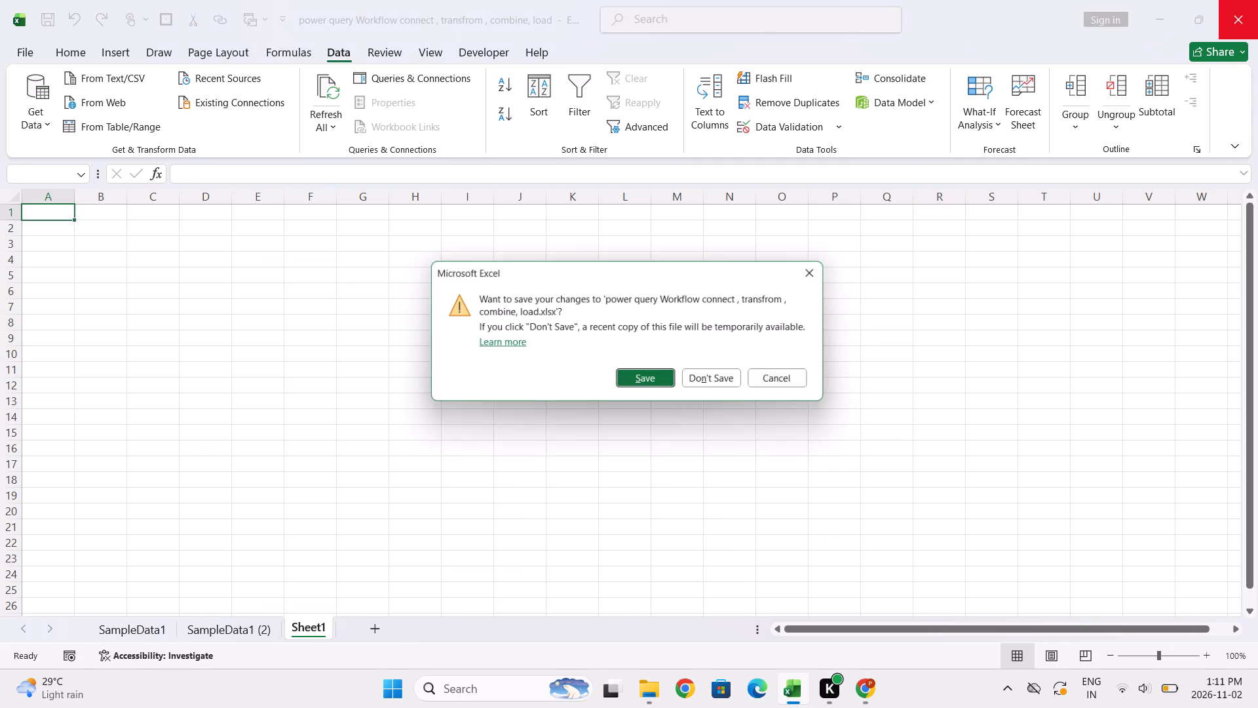
click(625, 376)
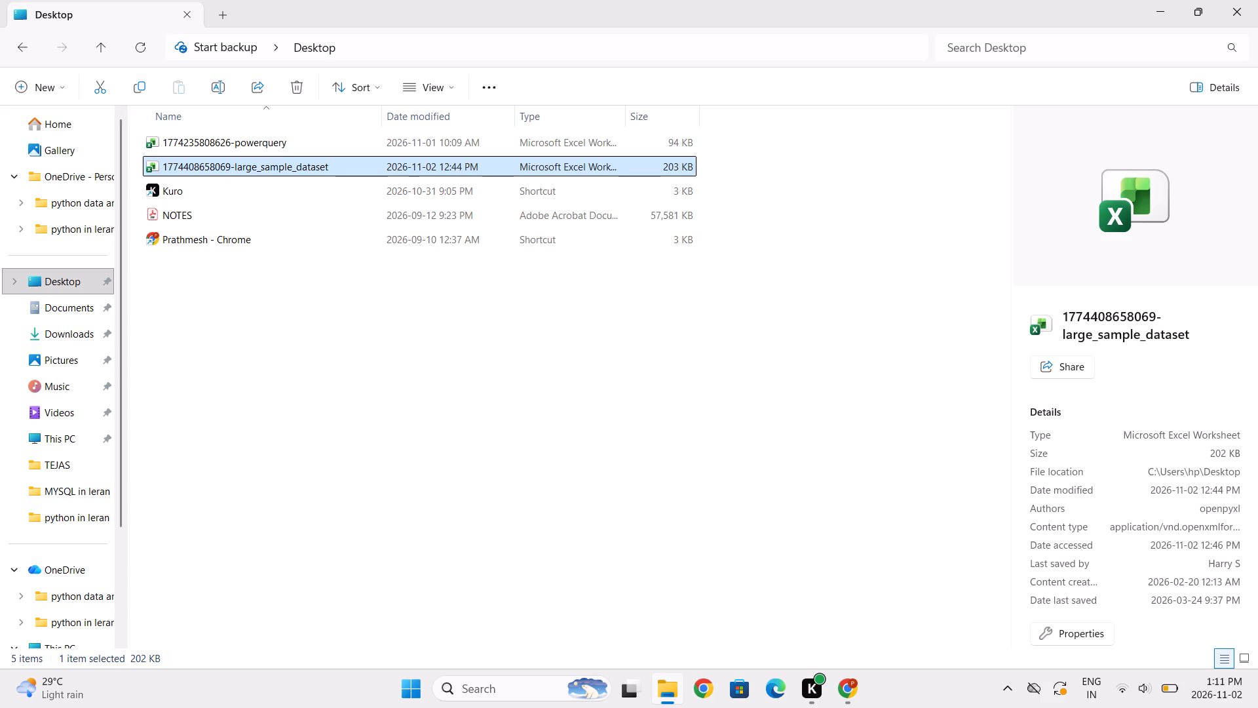
Launch Excel, create a blank workbook and enter "f" in cell A1.
click(407, 681)
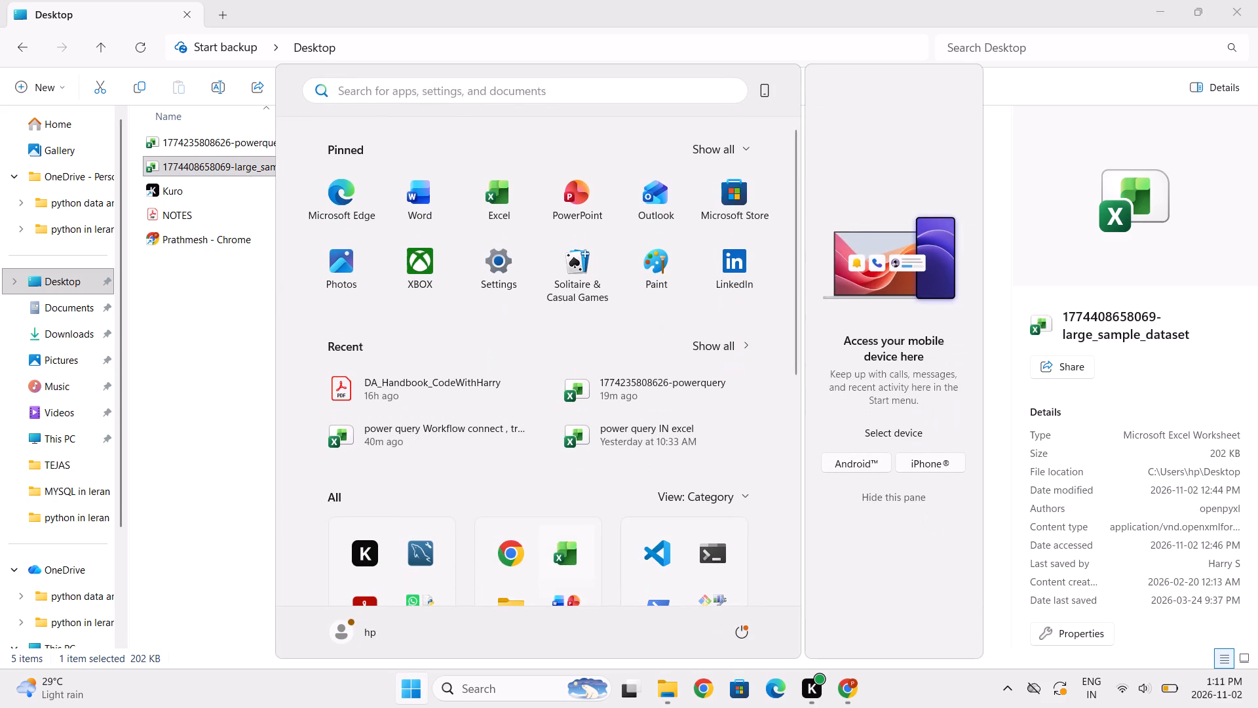
click(576, 559)
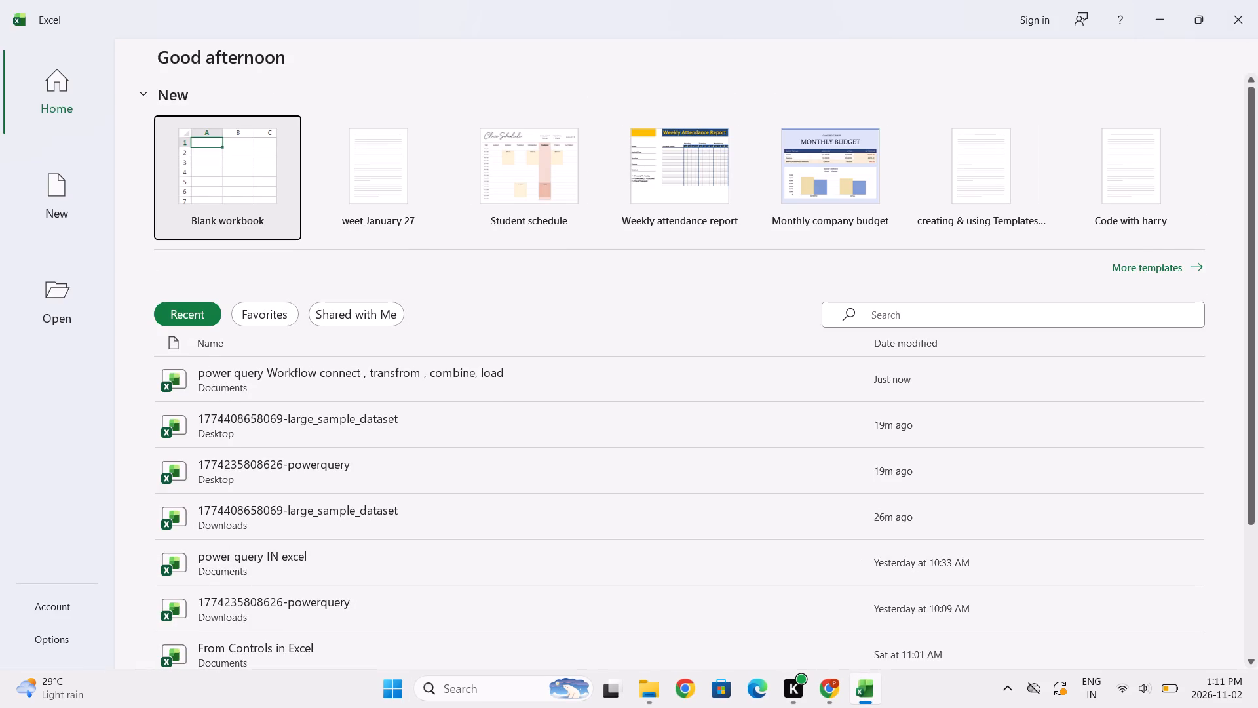
click(204, 172)
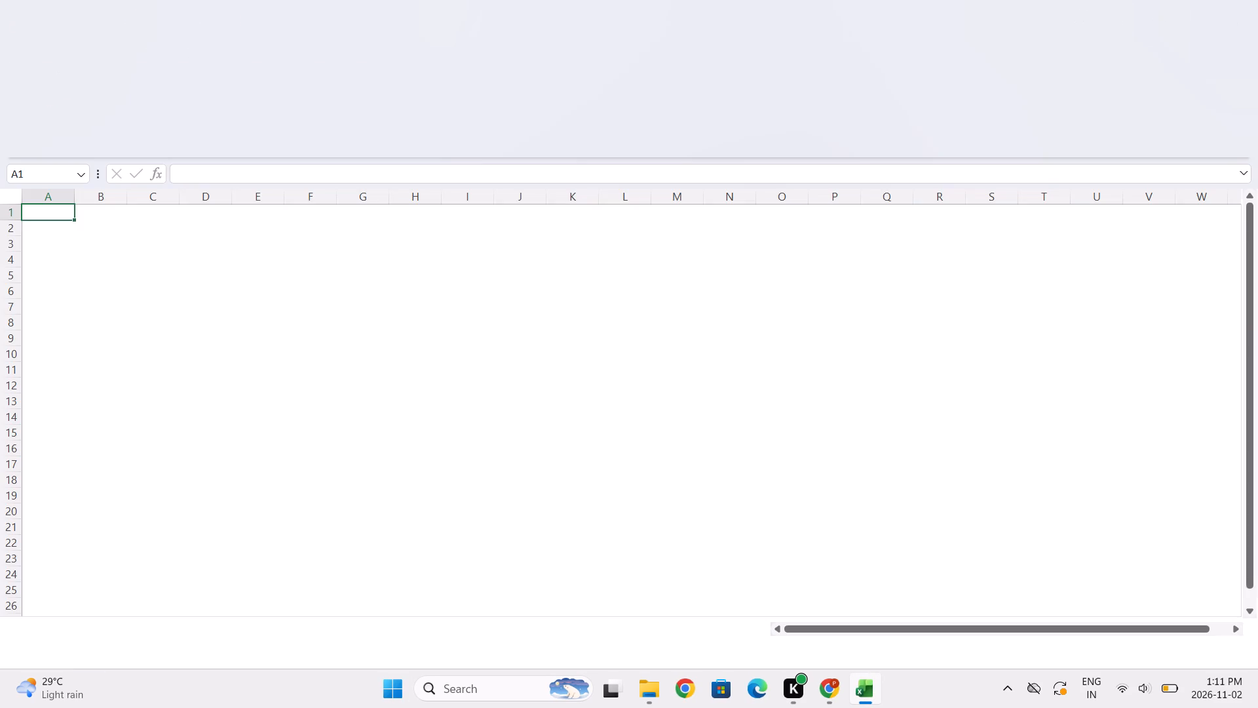
key(f)
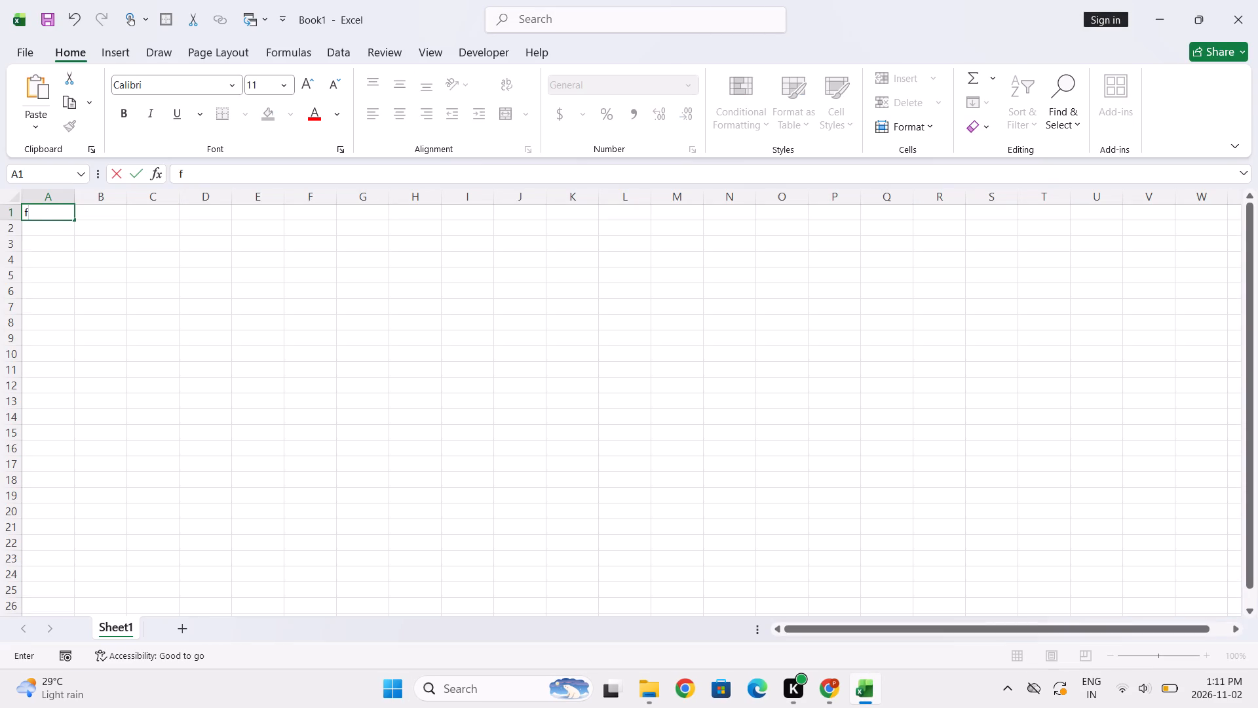
click(365, 399)
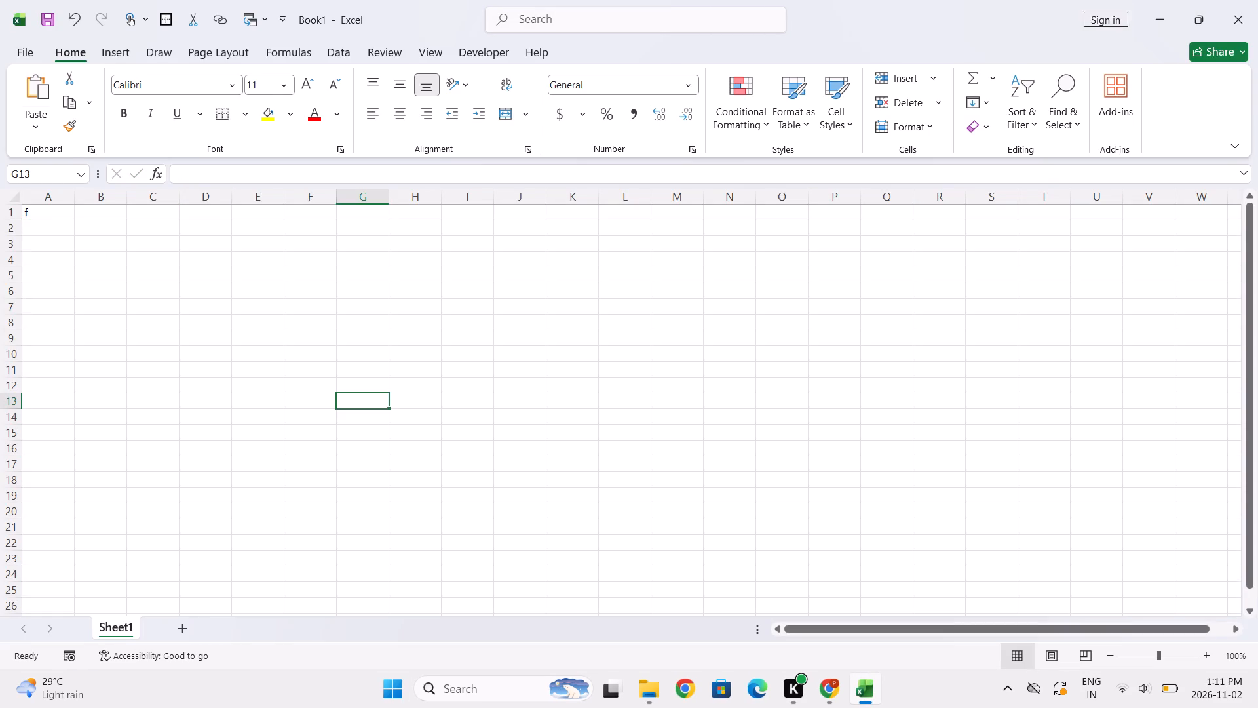
Close the new workbook, saving it in Documents as "Appying power Query & Refreshing data" in Excel Workbook format.
click(1239, 0)
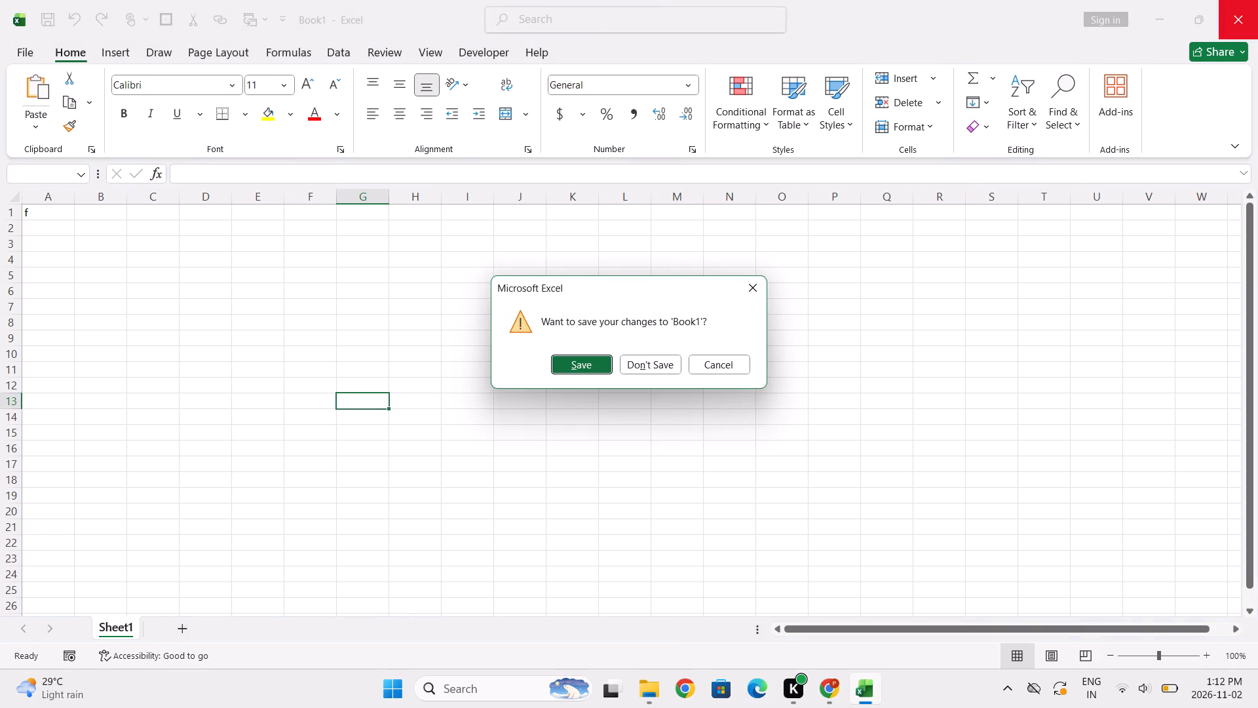
click(567, 359)
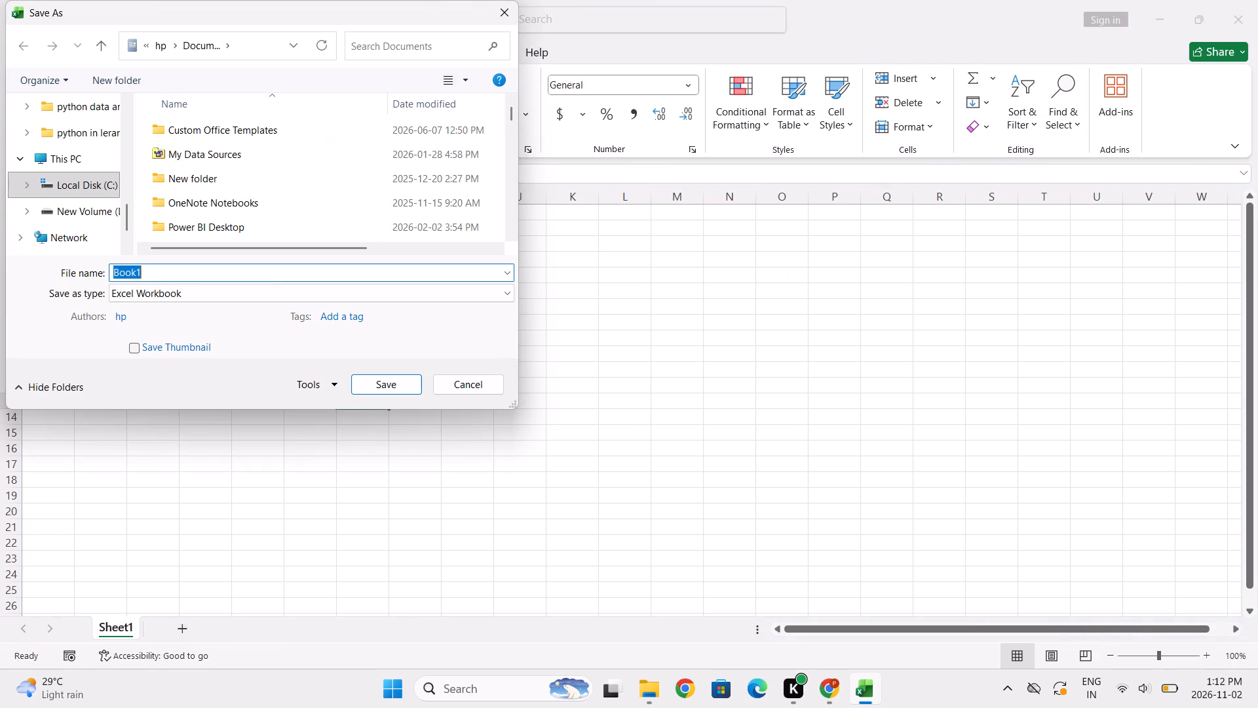
key(BackSpace)
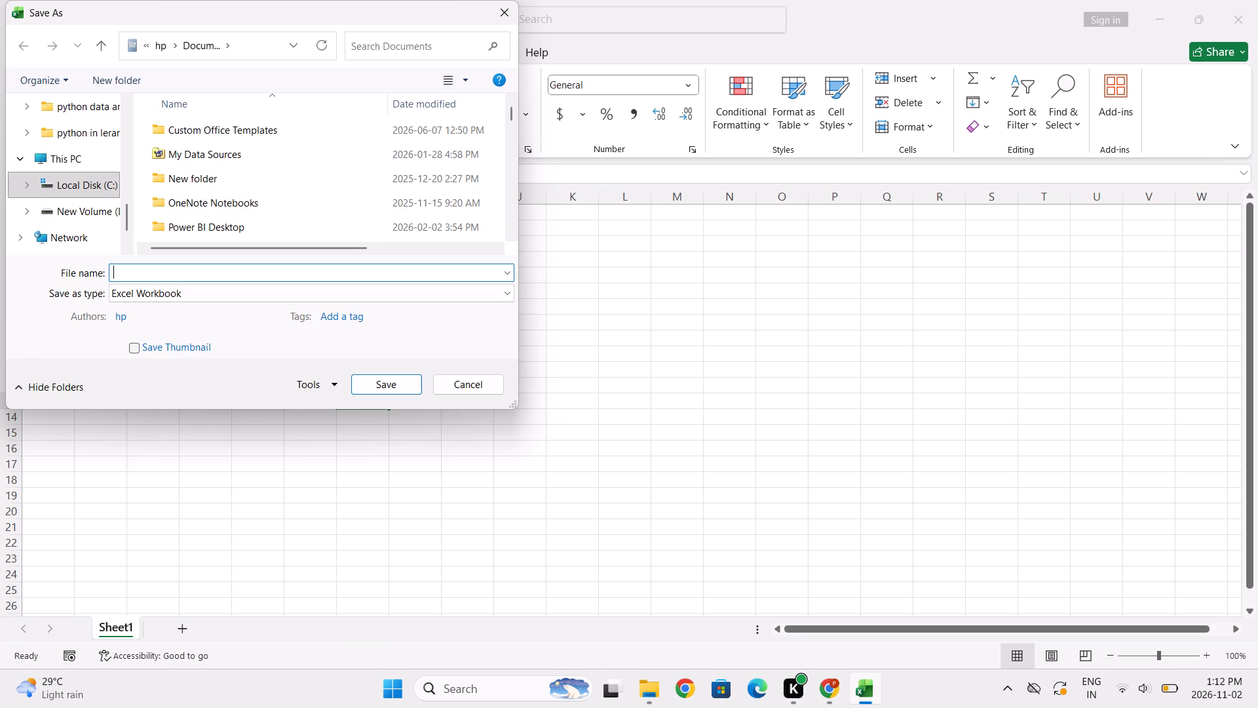
key(shift+a)
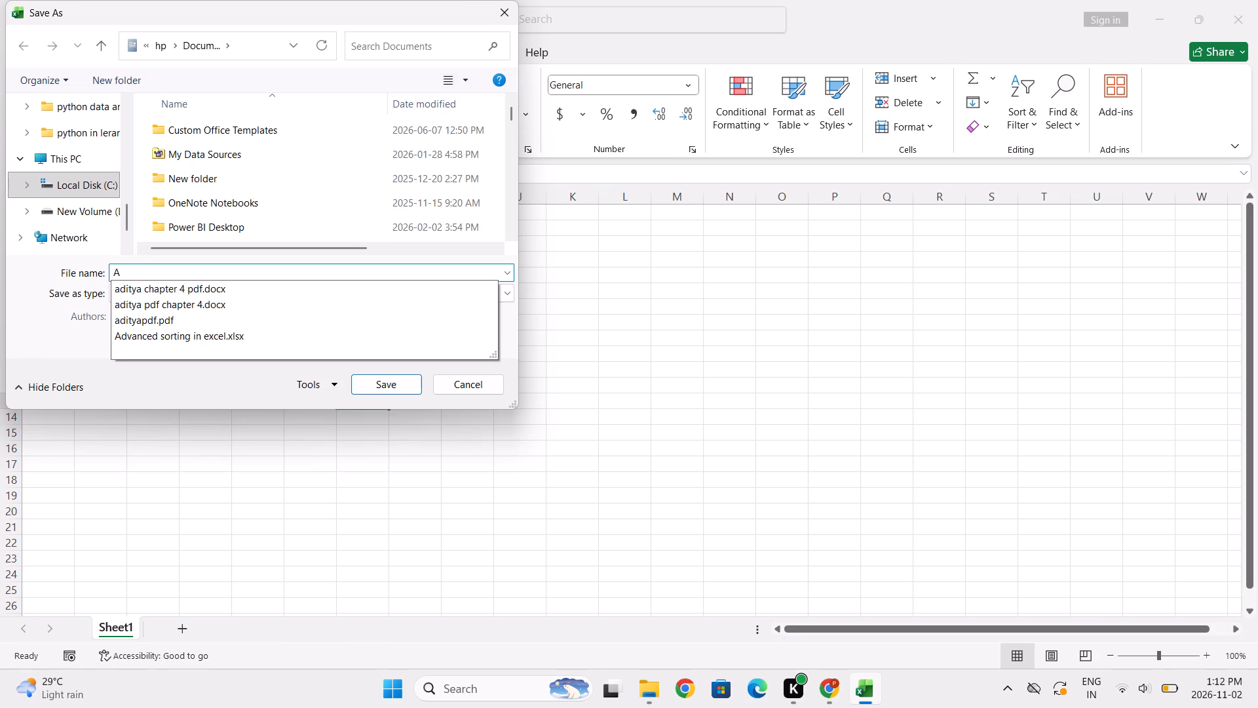
text(PP)
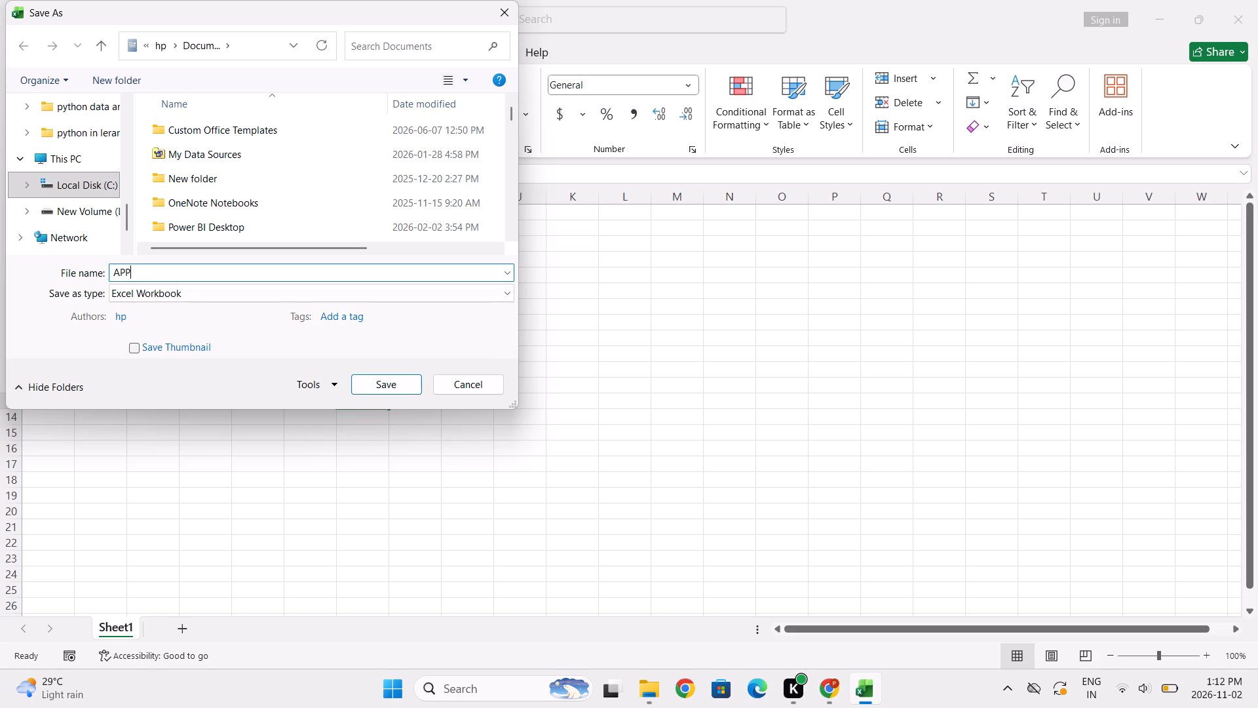
key(BackSpace)
key(BackSpace)
text(pp)
text(ying)
key(space)
text(power)
key(space)
text(QU)
text(ERY)
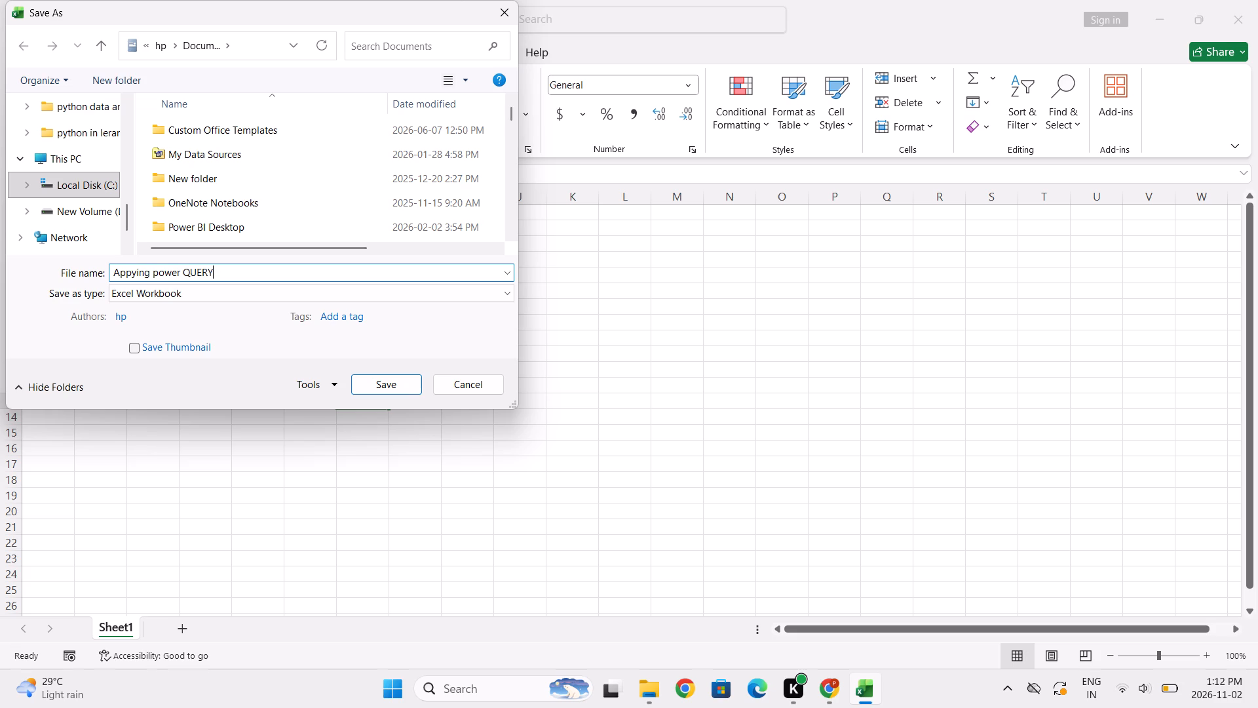
key(space)
key(shift+ampersand)
key(BackSpace)
key(BackSpace)
key(BackSpace)
key(BackSpace)
key(BackSpace)
key(BackSpace)
key(BackSpace)
key(shift+q)
key(u)
text(ery)
key(space)
key(shift+ampersand)
key(space)
key(shift+r)
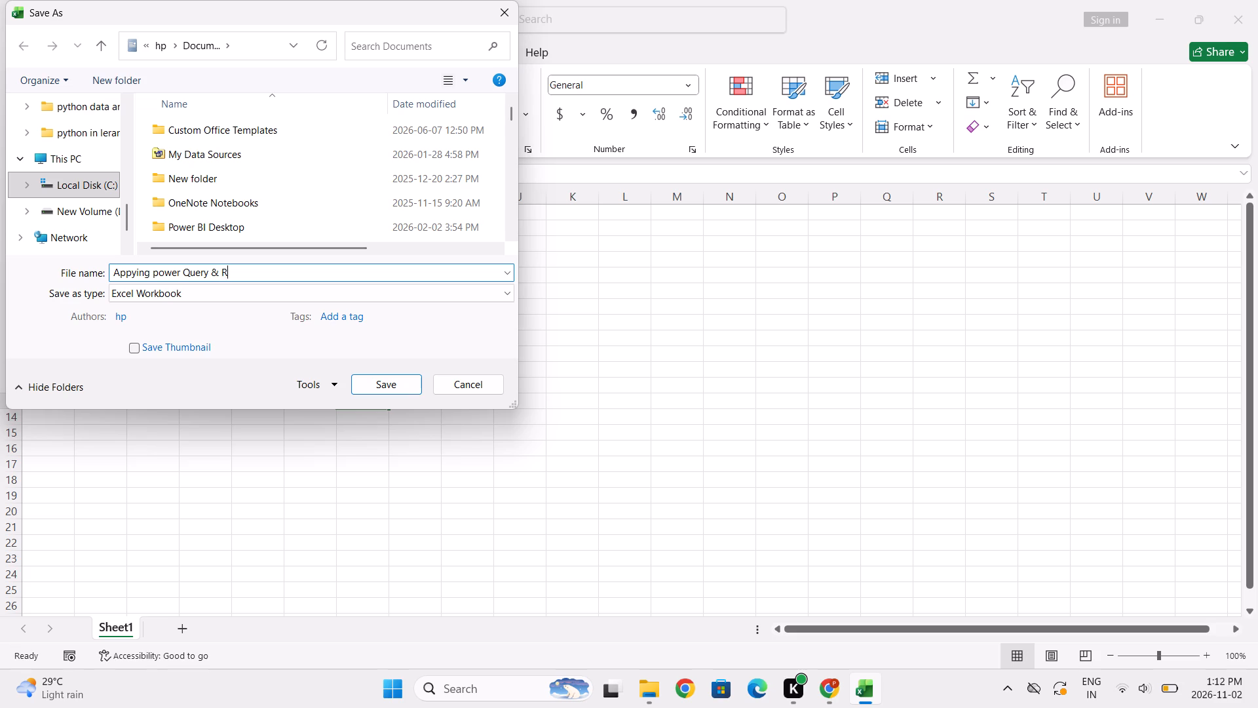
key(e)
key(f)
key(r)
text(eshing)
key(space)
text(data)
click(378, 384)
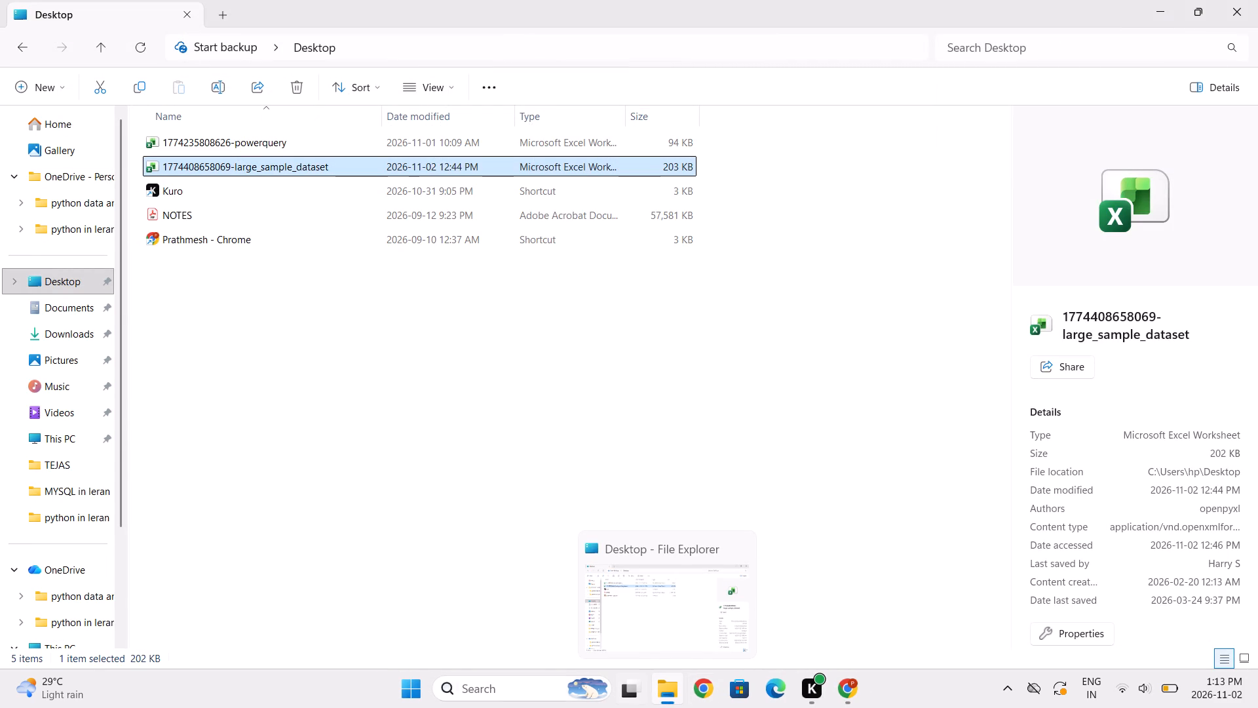
Relaunch Excel and open the recent workbook "Appying power Query & Refreshing data".
click(401, 683)
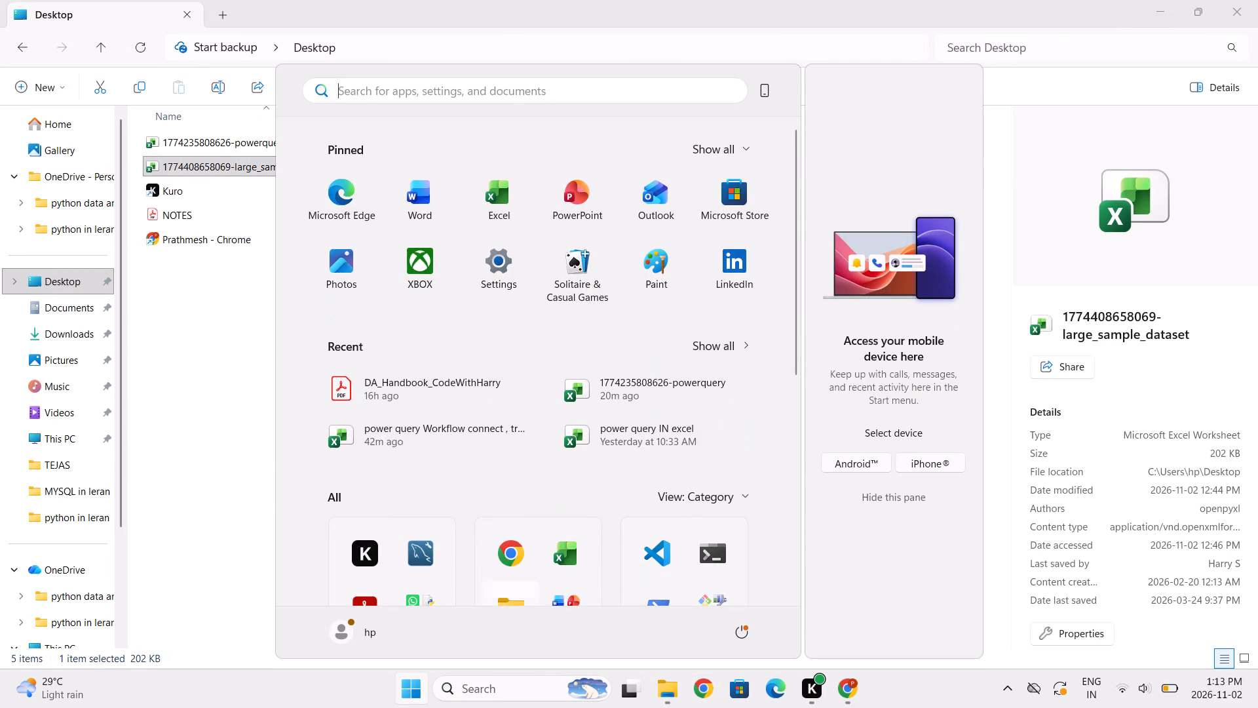
click(568, 554)
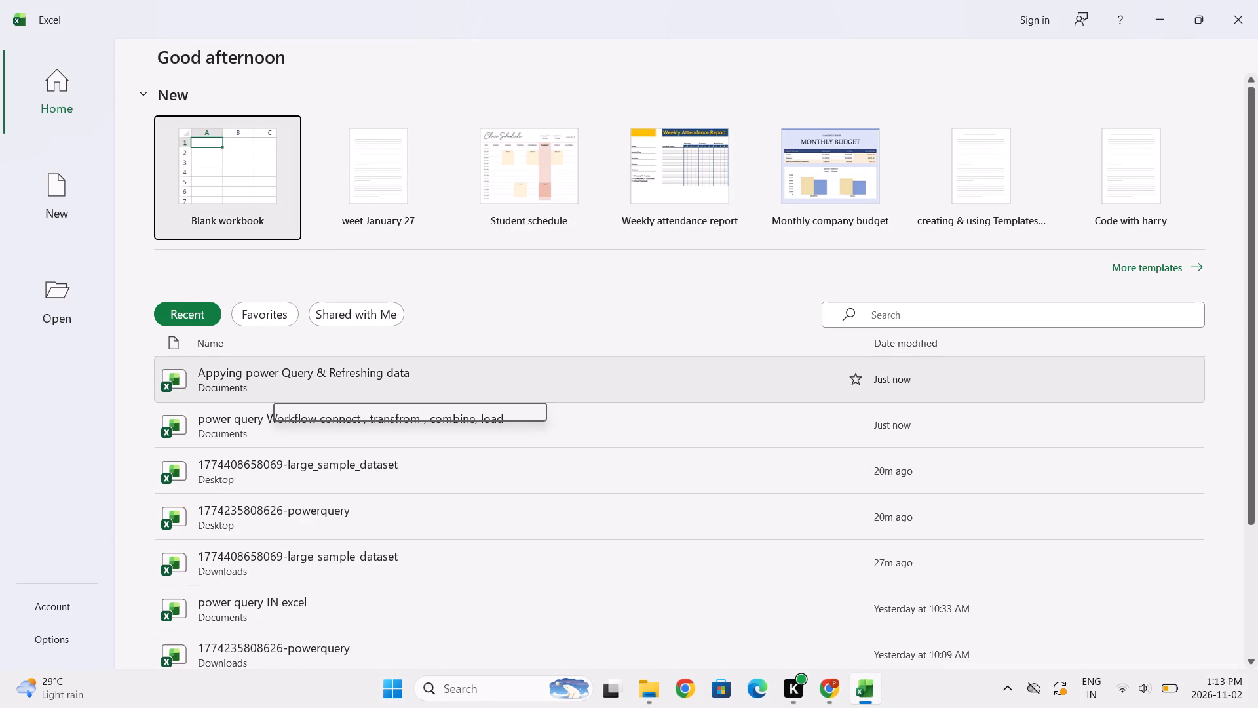
click(270, 372)
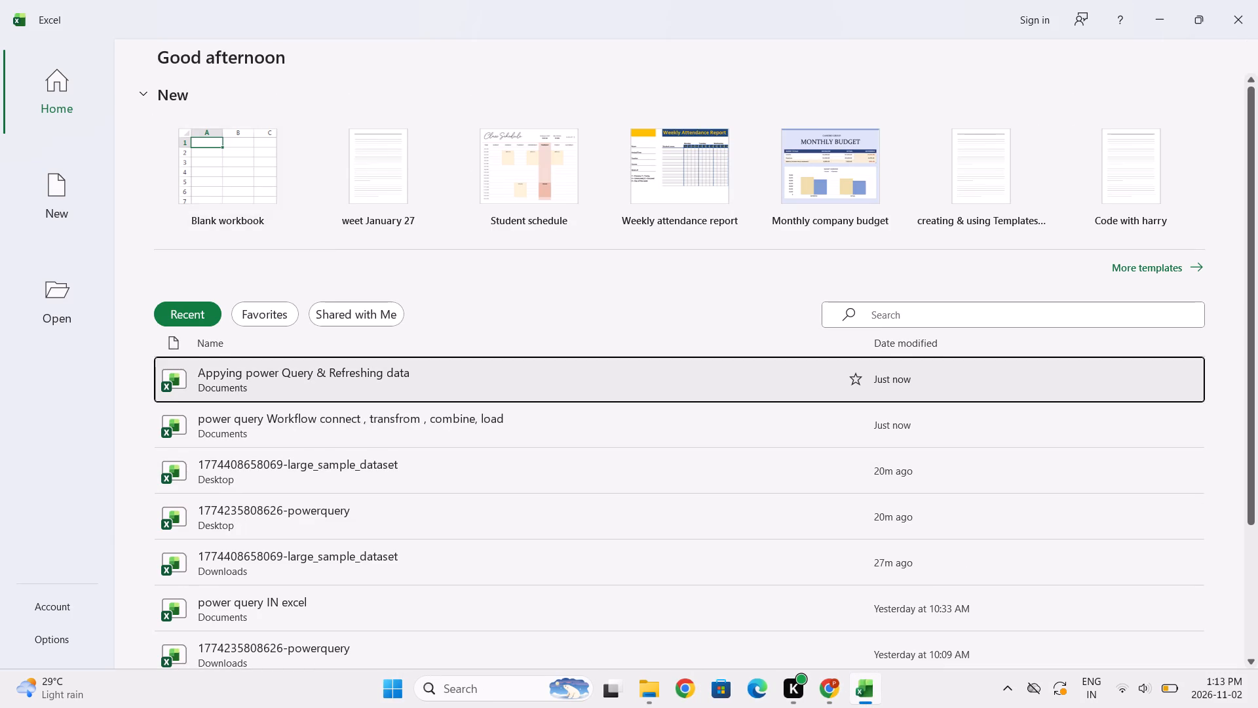
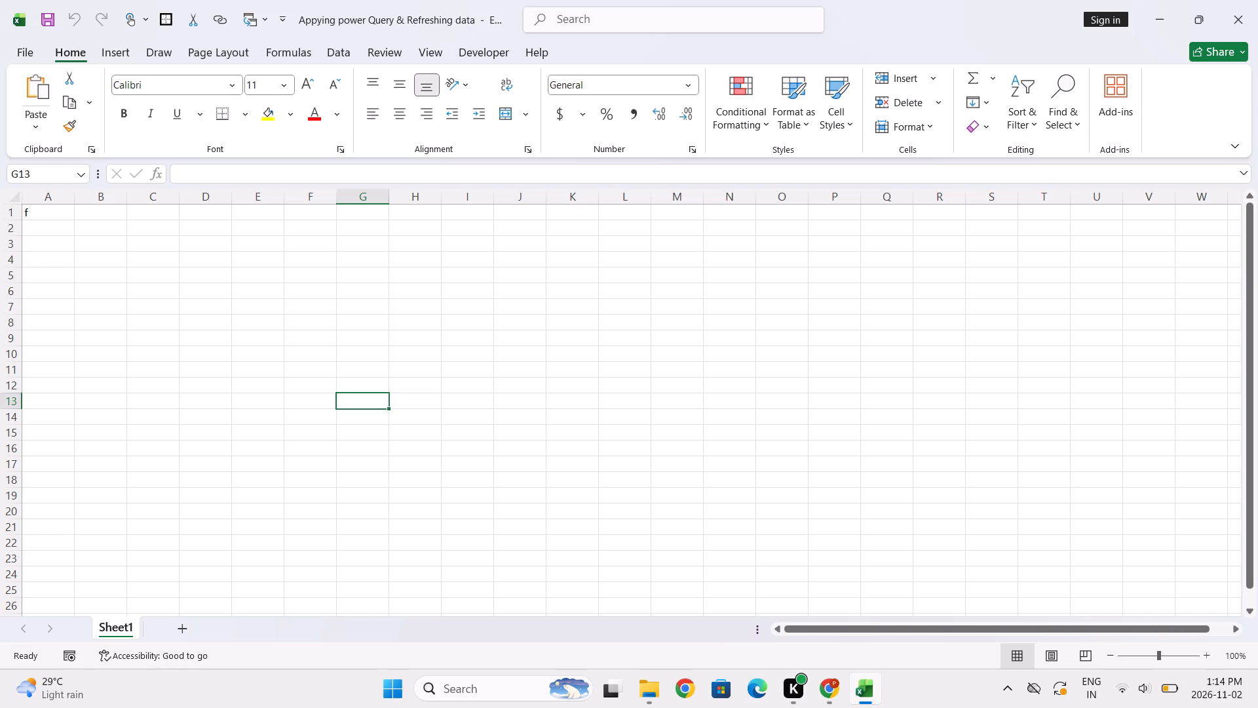
Clear the "f" from cell A1 of Sheet1.
click(35, 216)
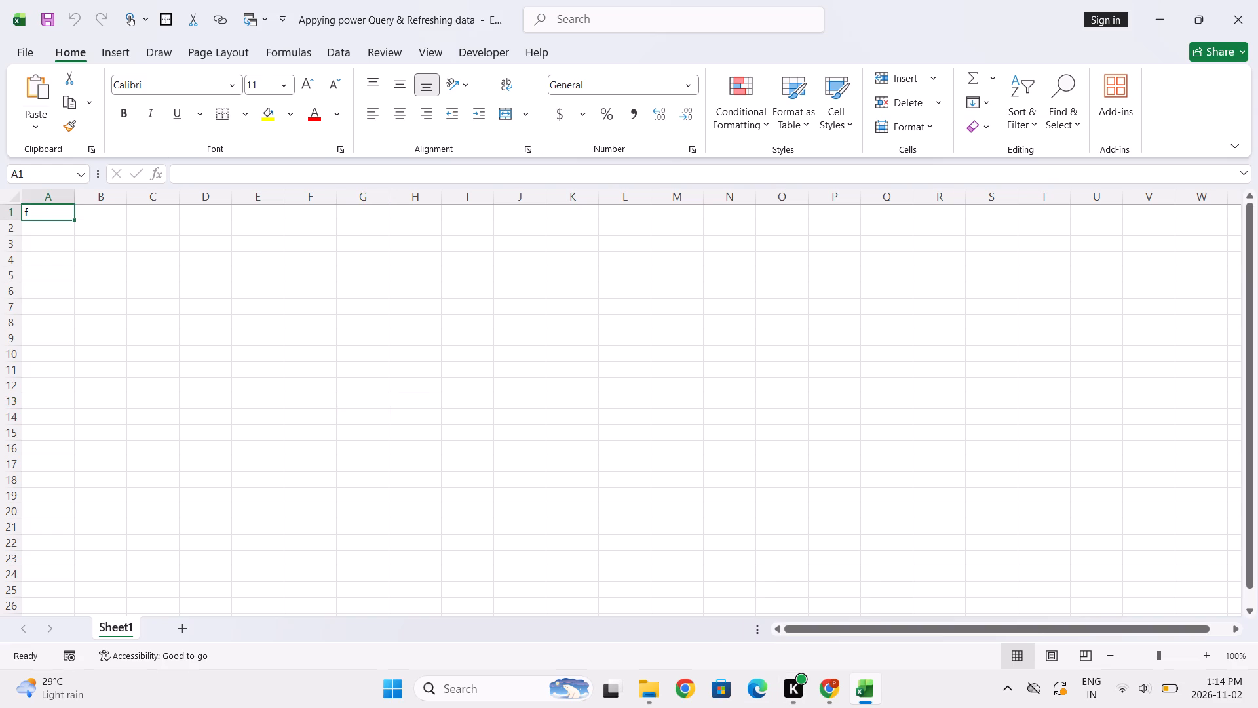
key(BackSpace)
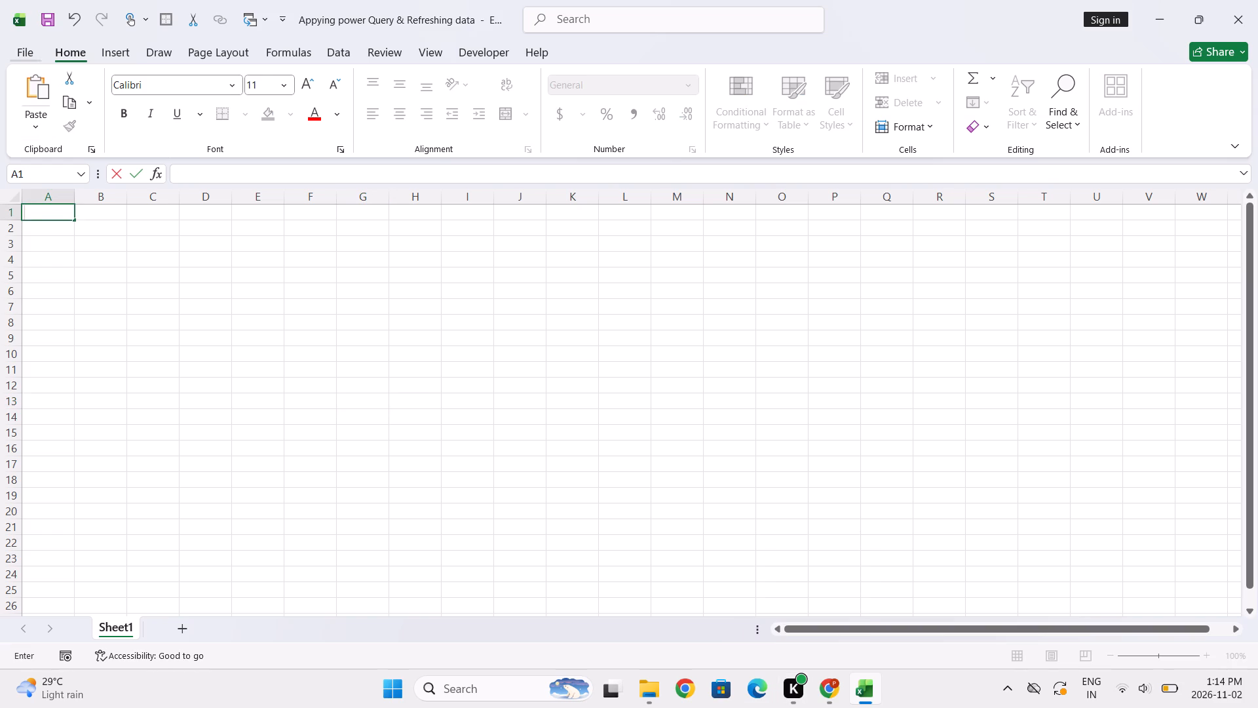
click(28, 64)
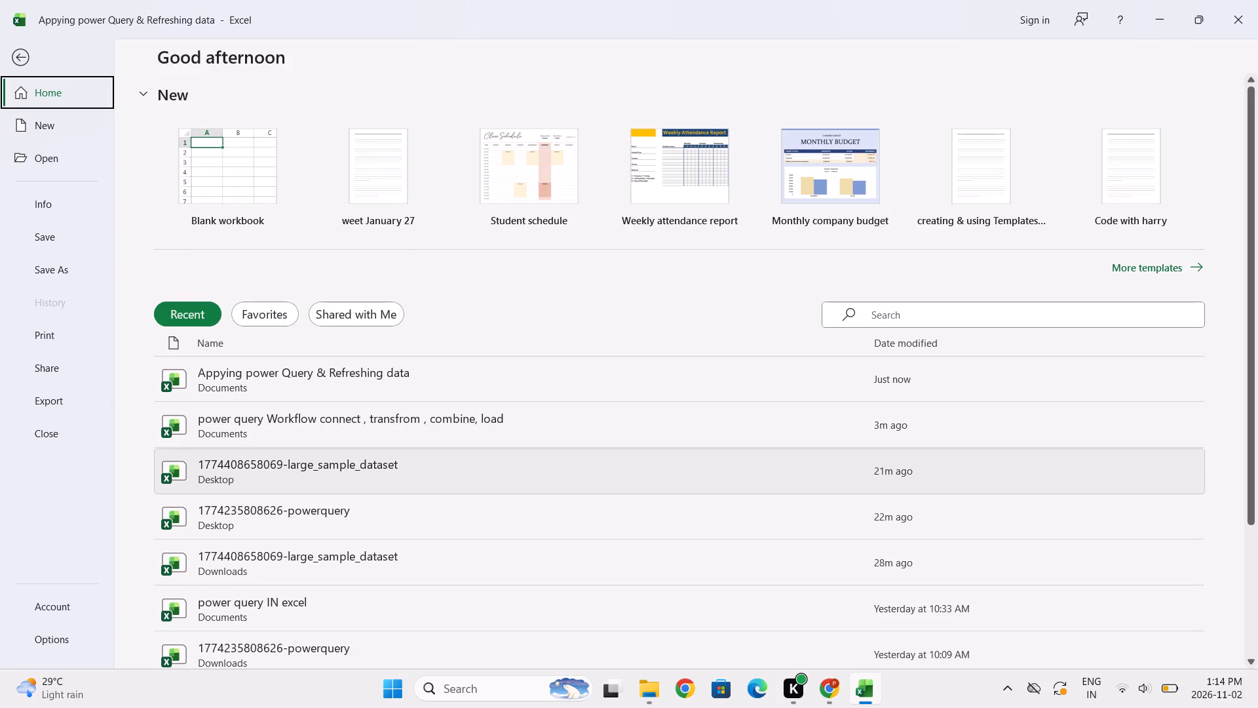
click(306, 469)
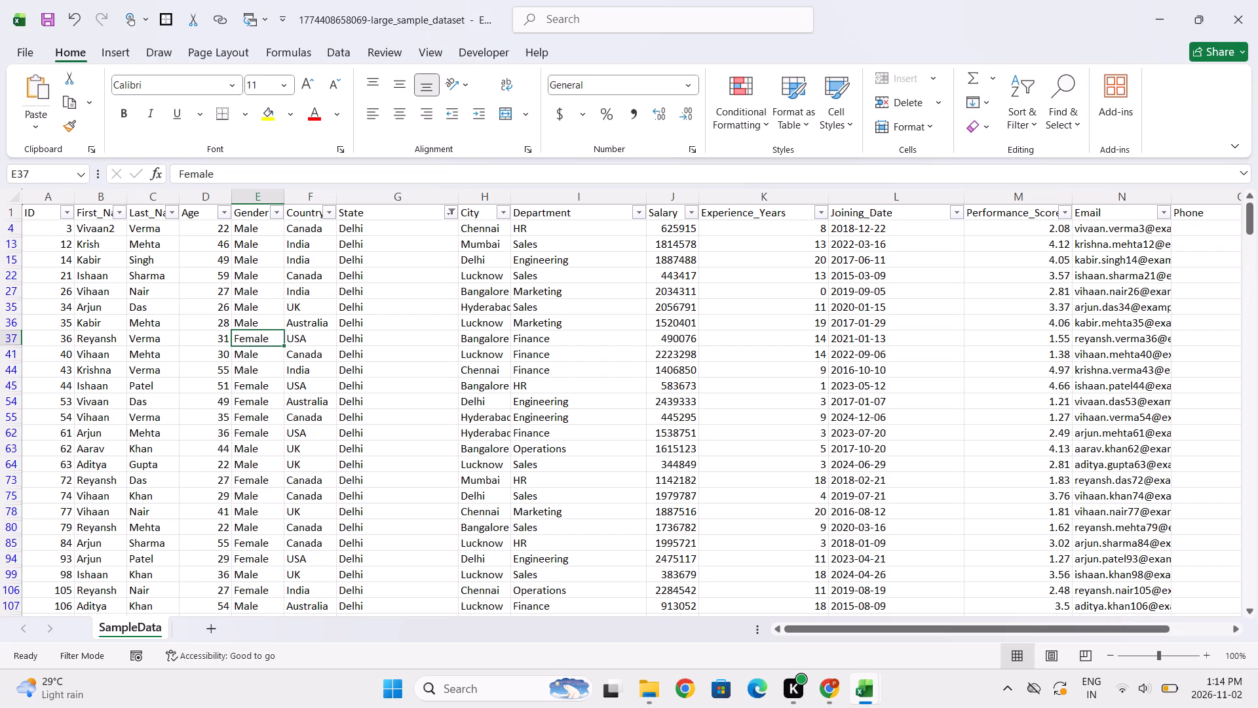
click(39, 215)
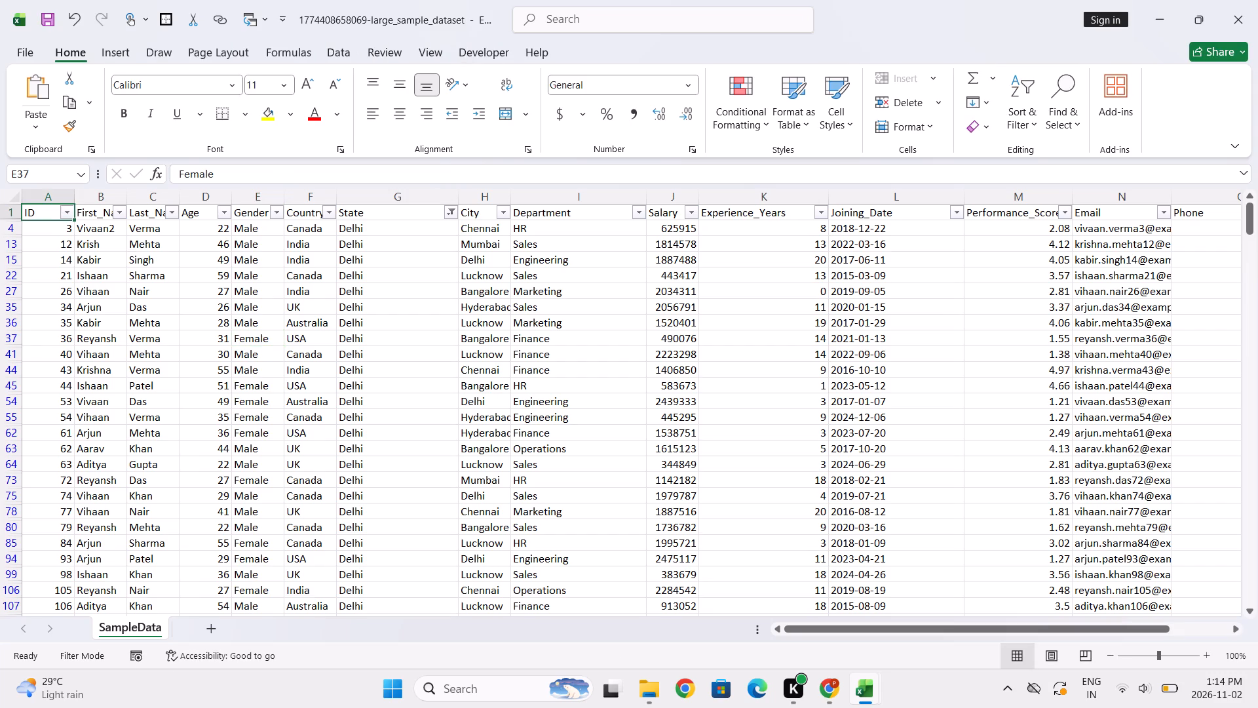
key(ctrl+a)
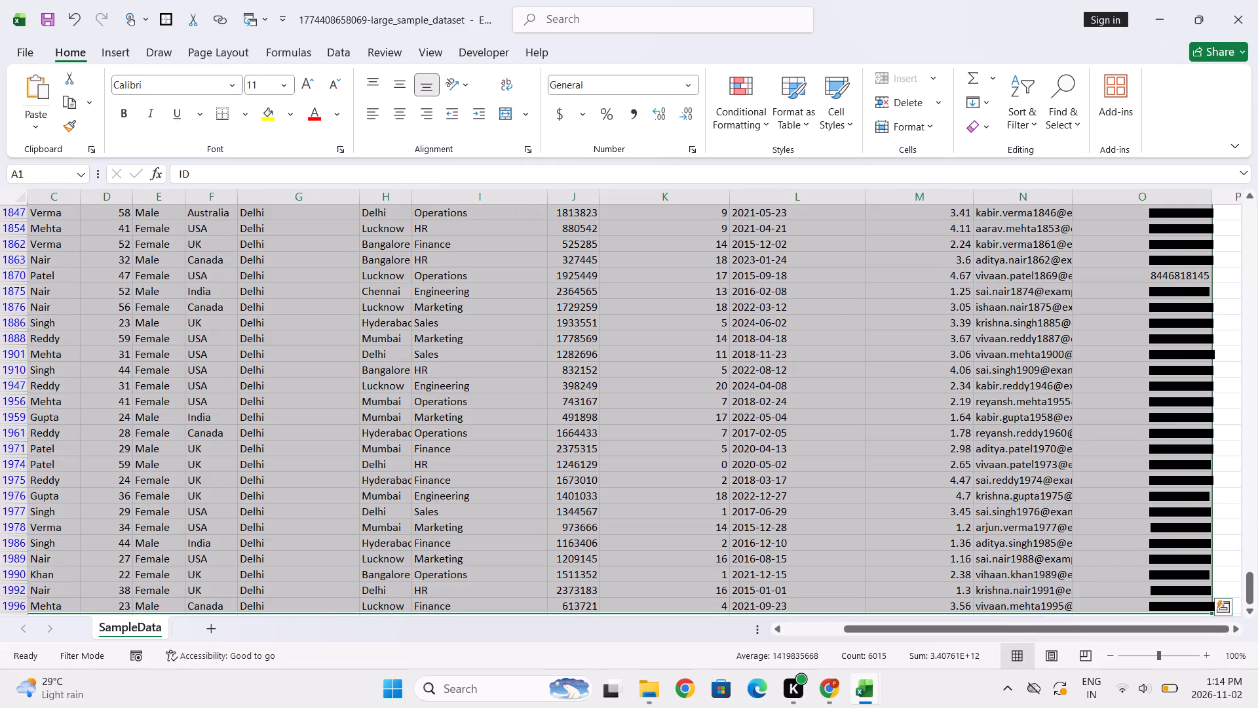
key(ctrl+c)
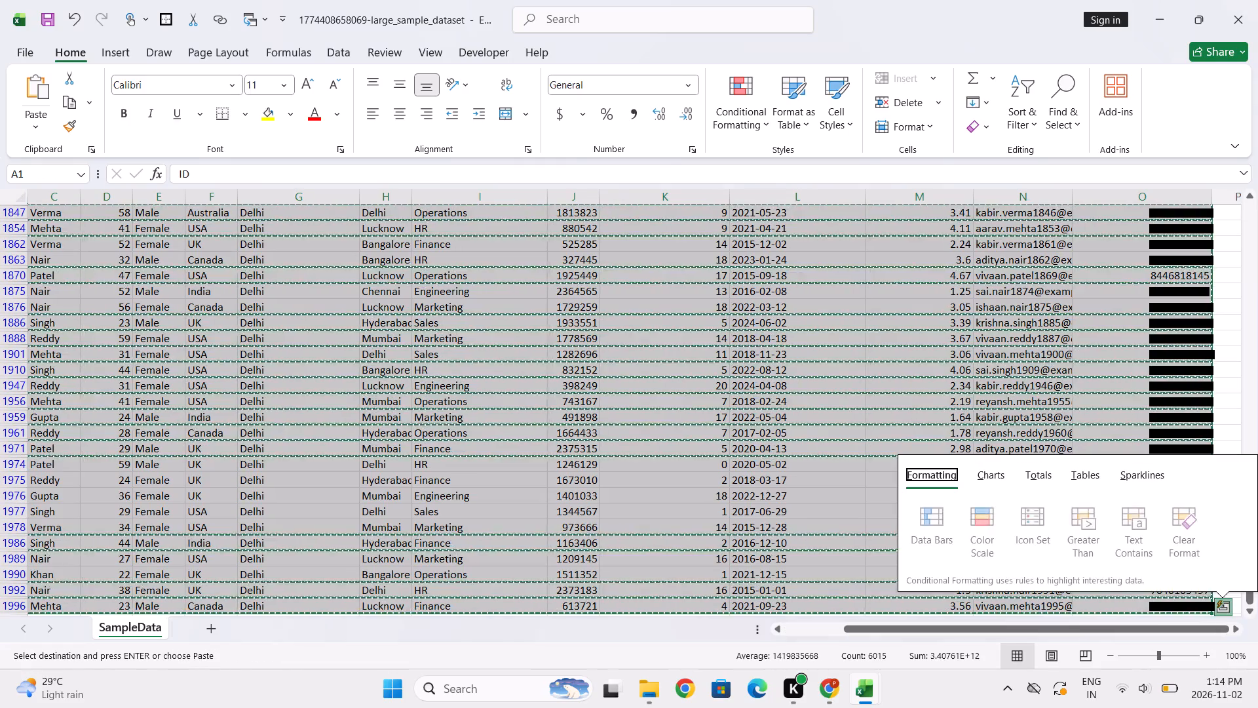
Paste the copied data at A1 of Sheet1 in "Appying power Query & Refreshing data" and autofit the column widths.
click(21, 54)
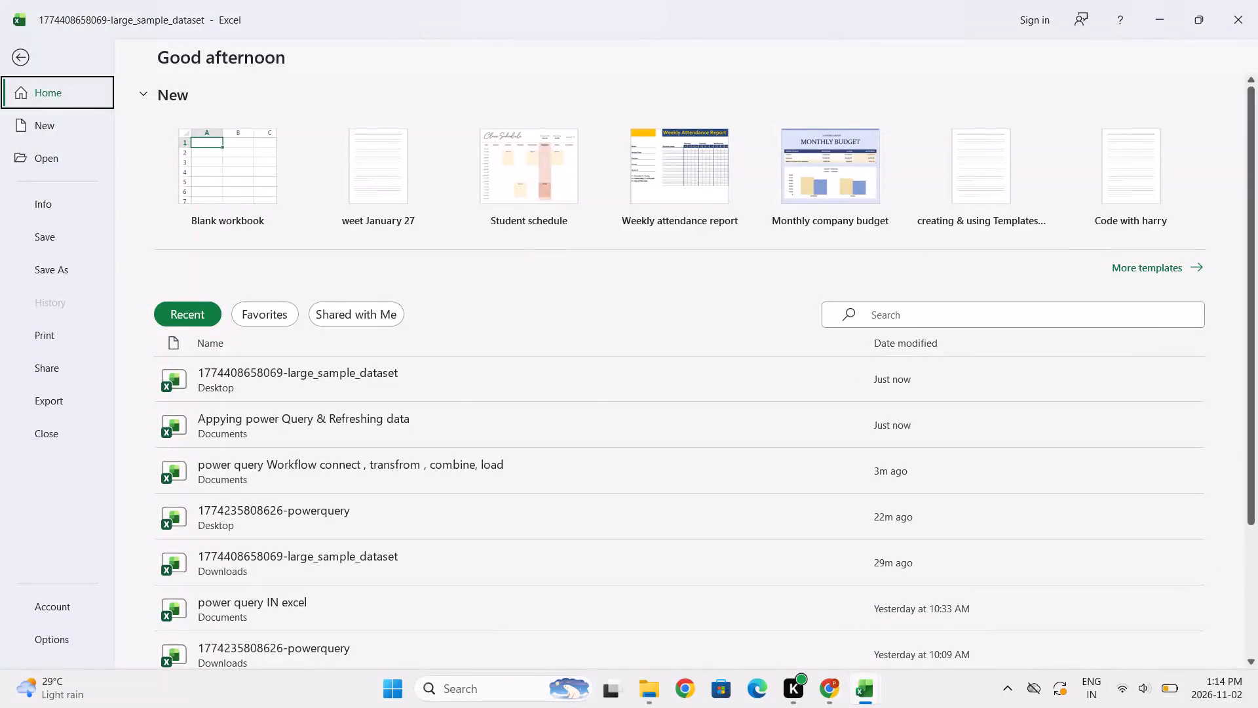
click(263, 424)
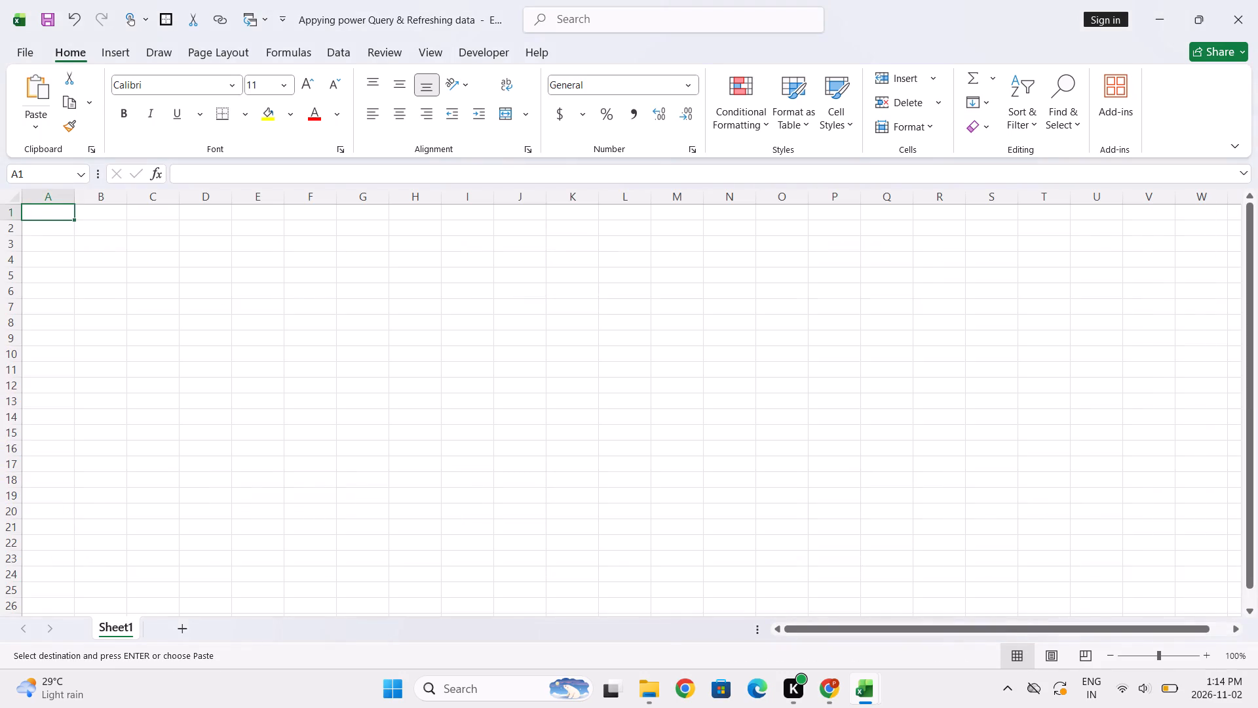
key(ctrl+v)
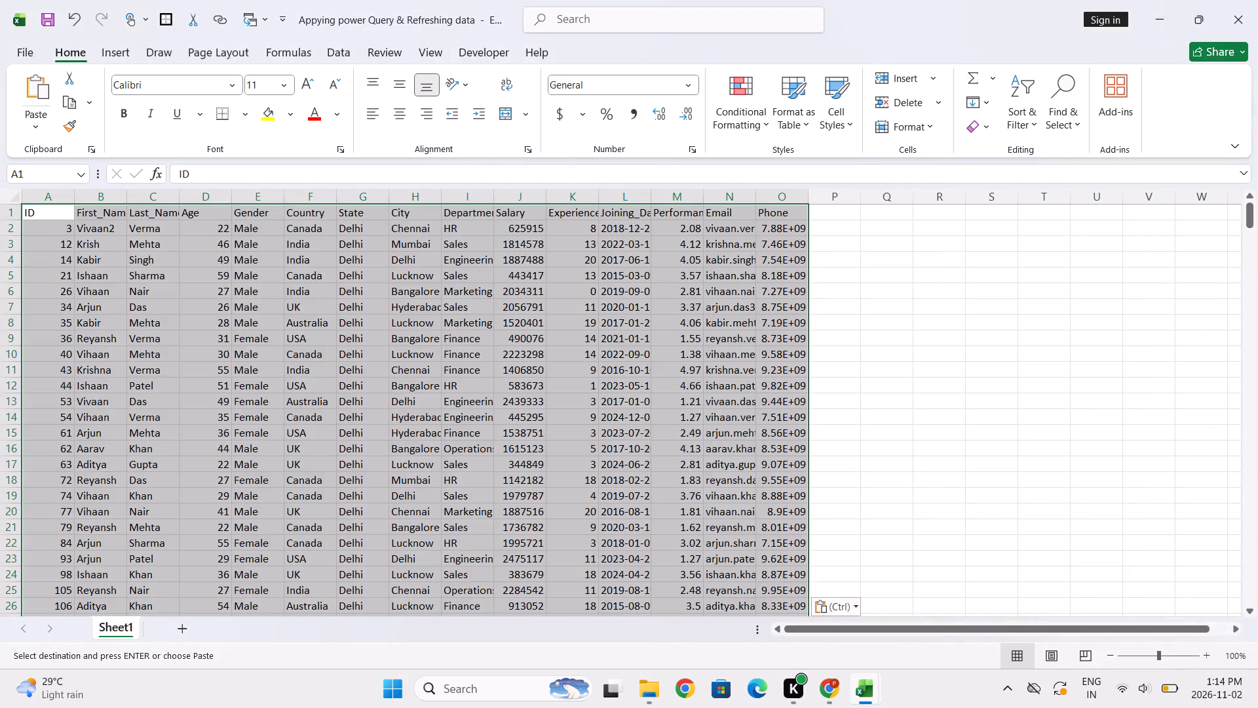
text(hoi)
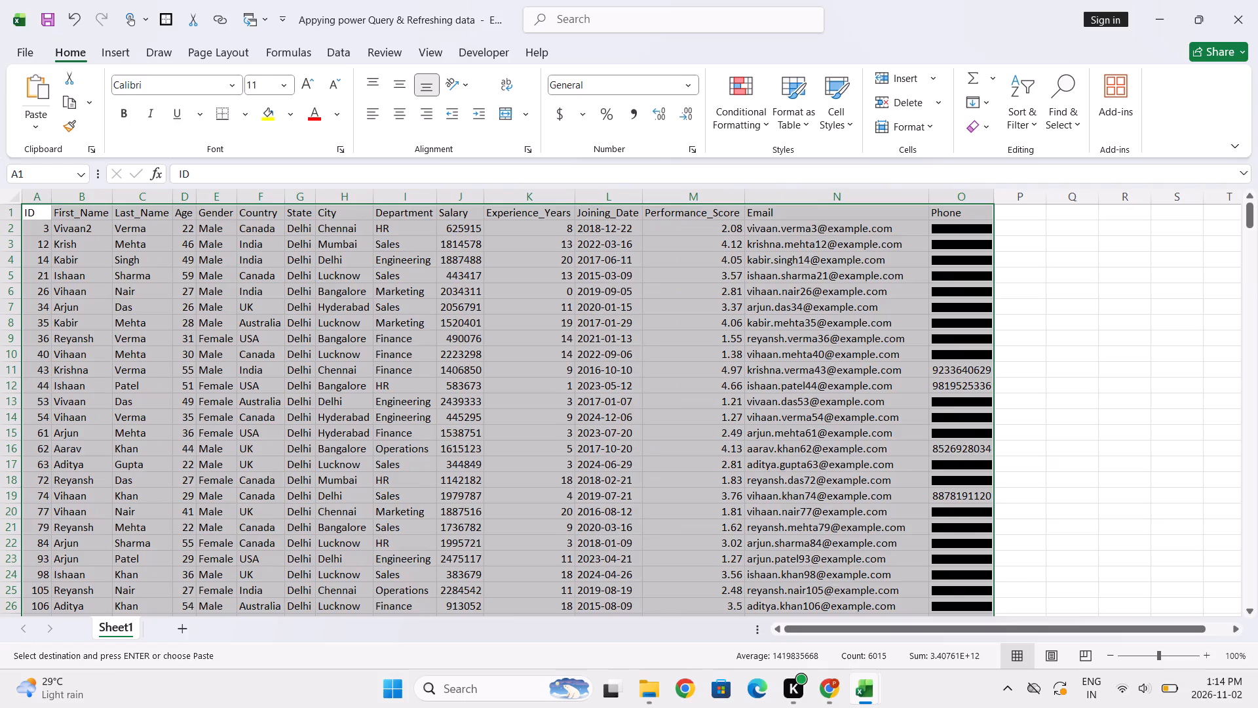
click(1066, 294)
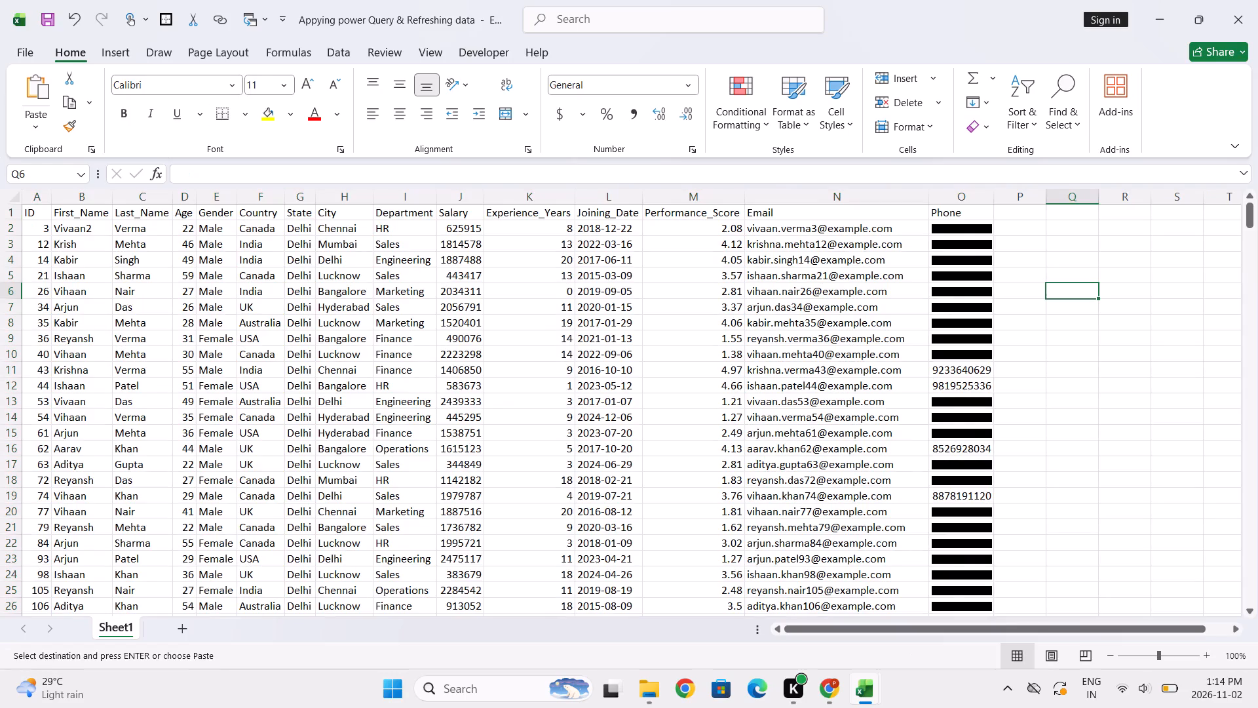
click(33, 214)
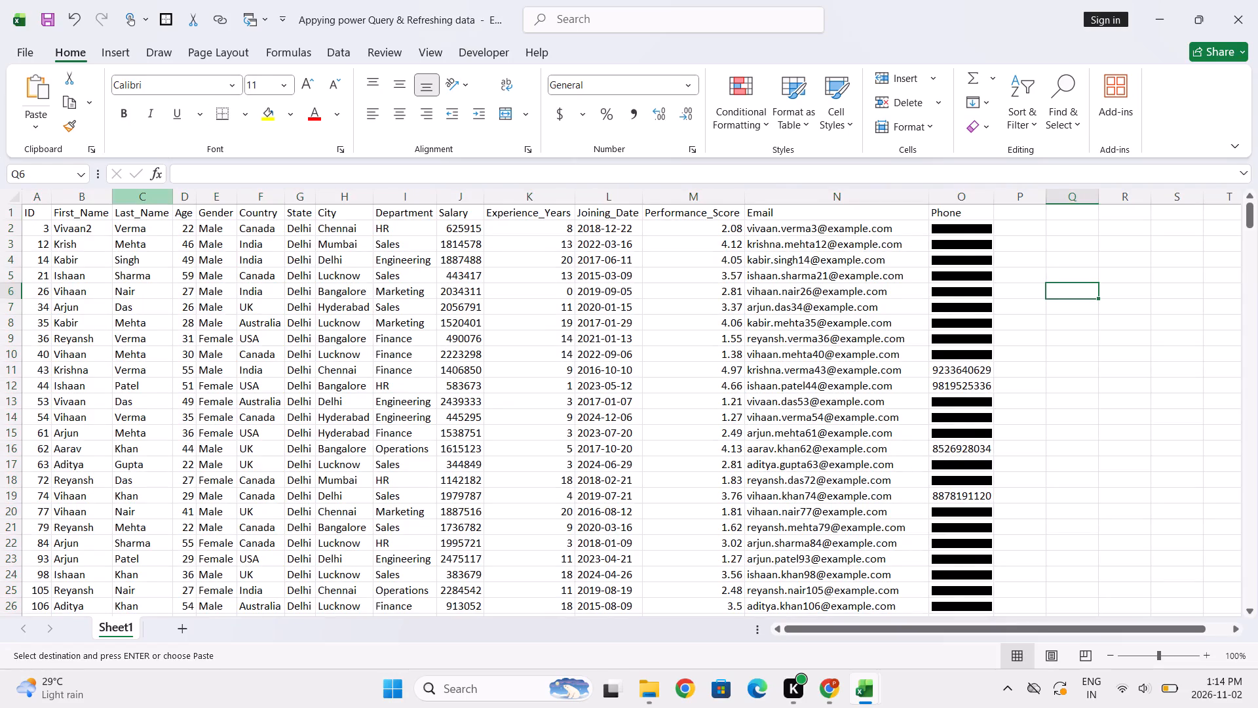
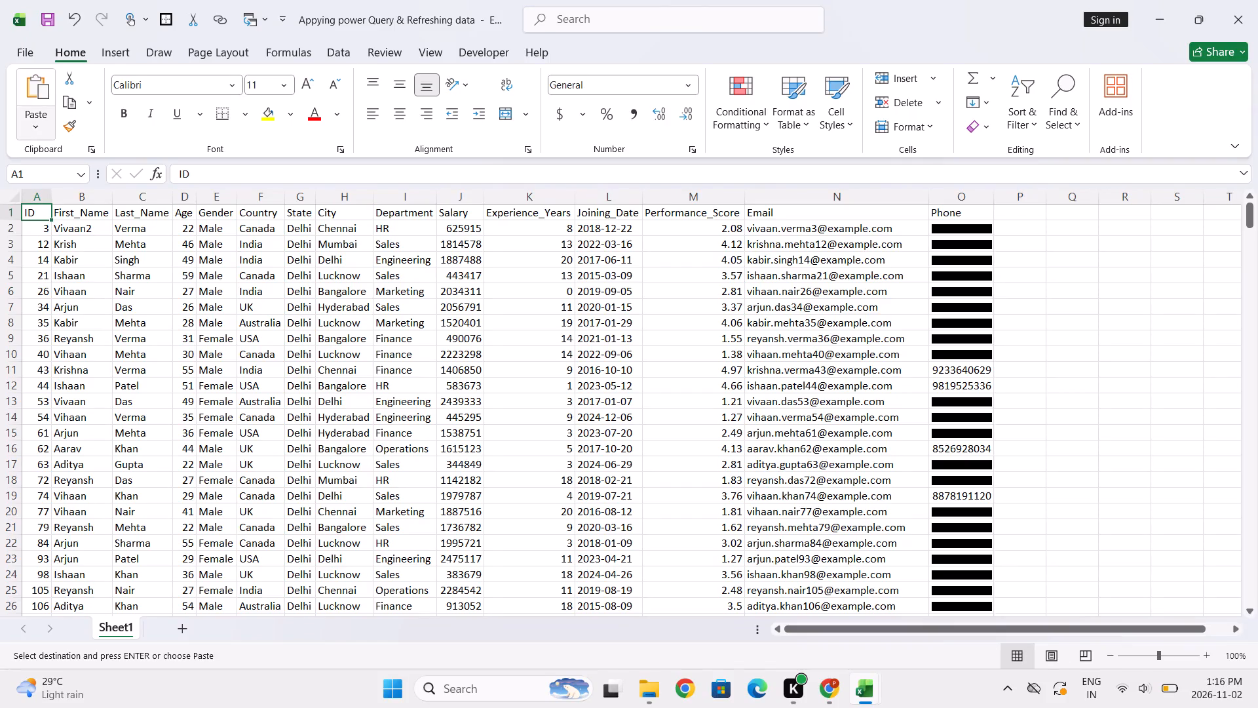
Add a new blank worksheet after Sheet1.
click(189, 625)
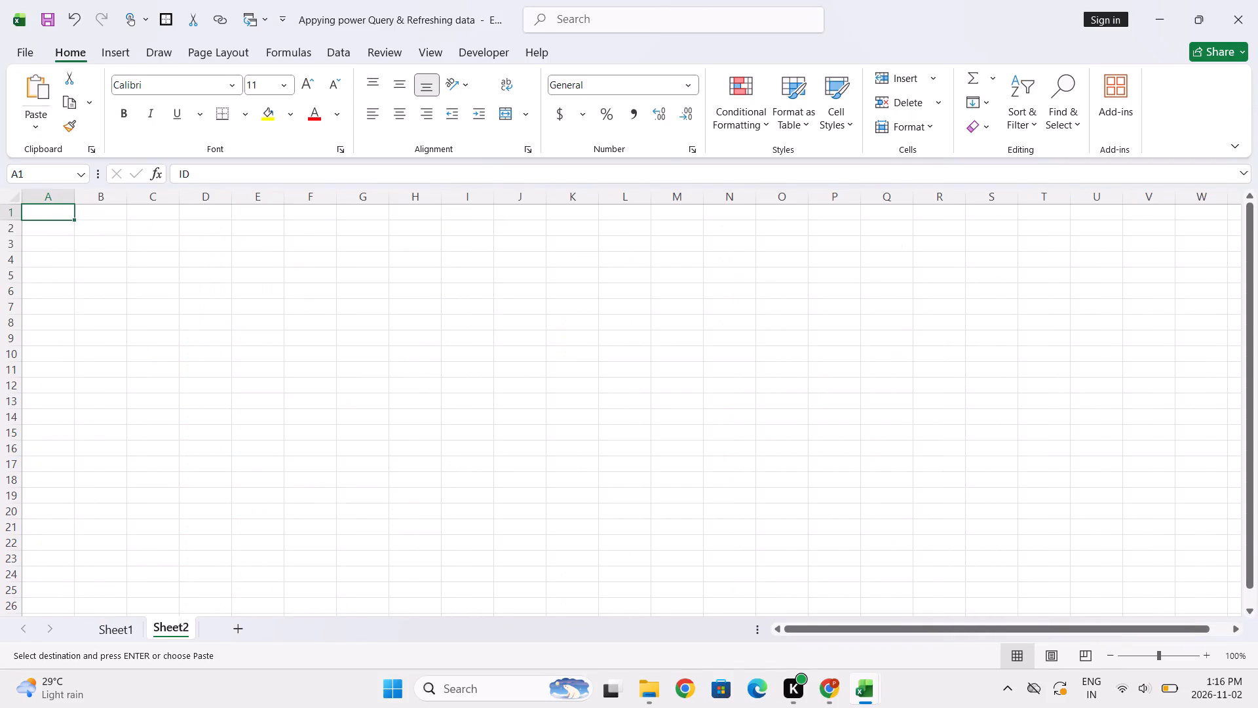
click(351, 50)
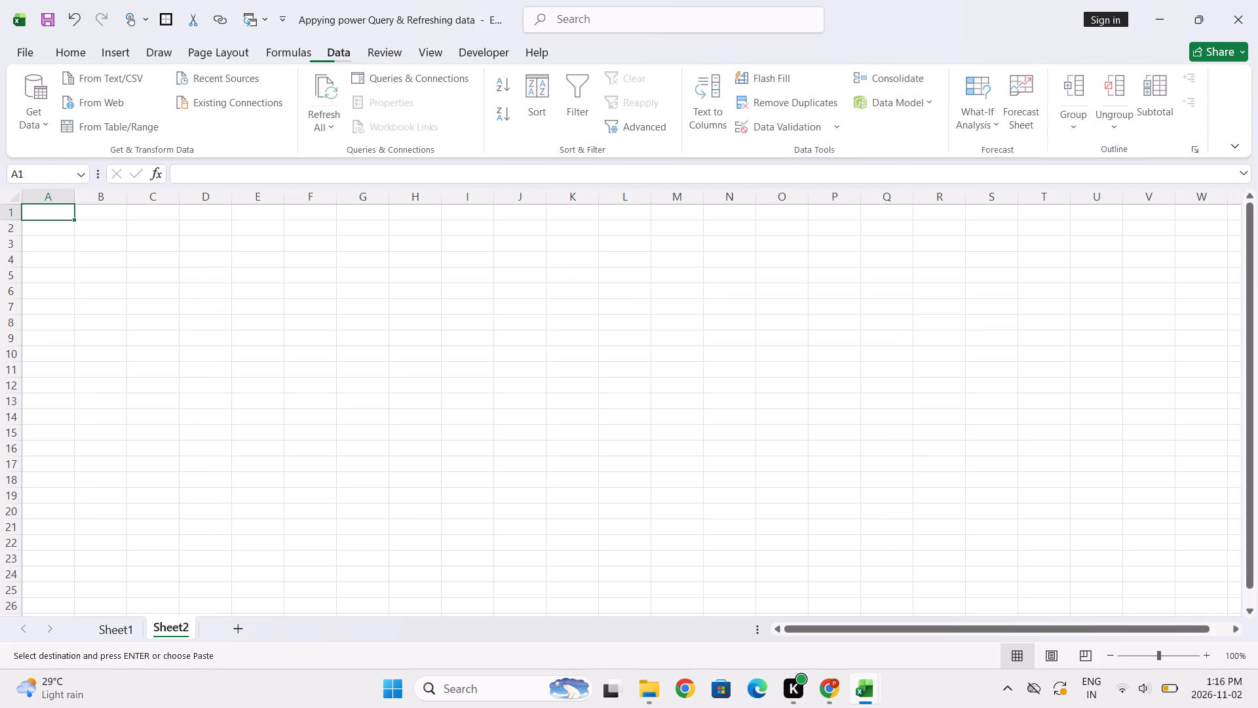
click(40, 108)
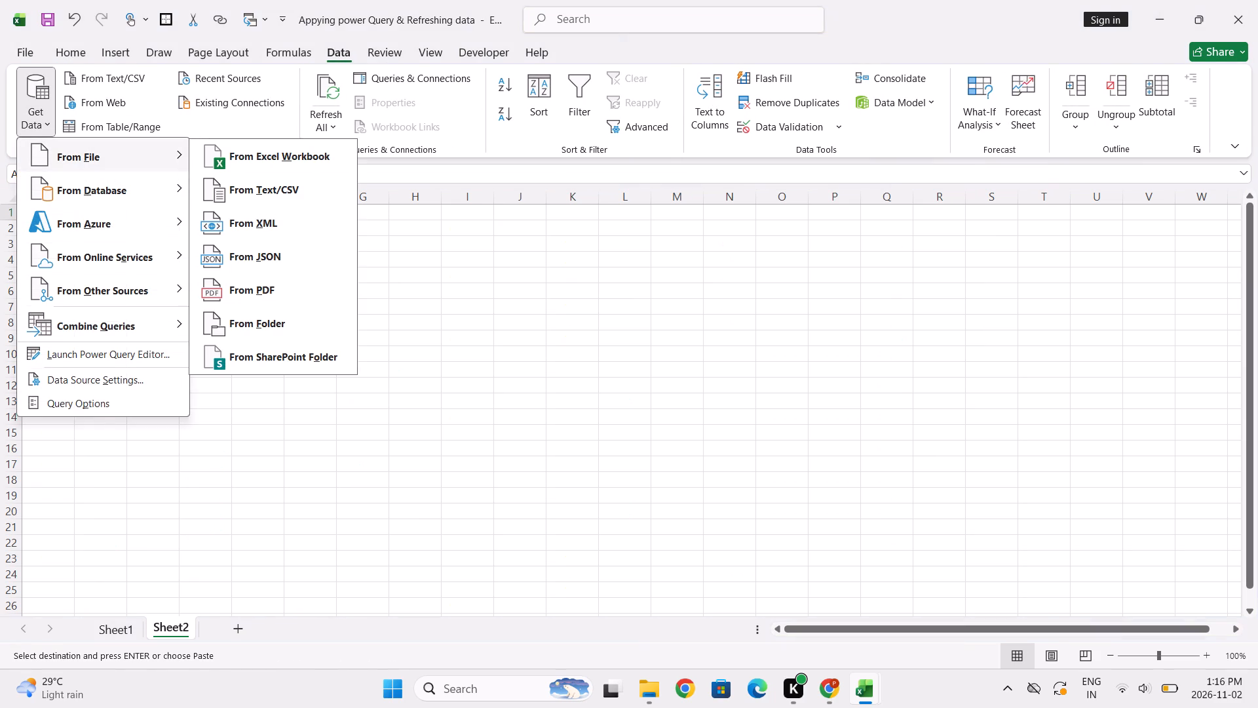
click(231, 159)
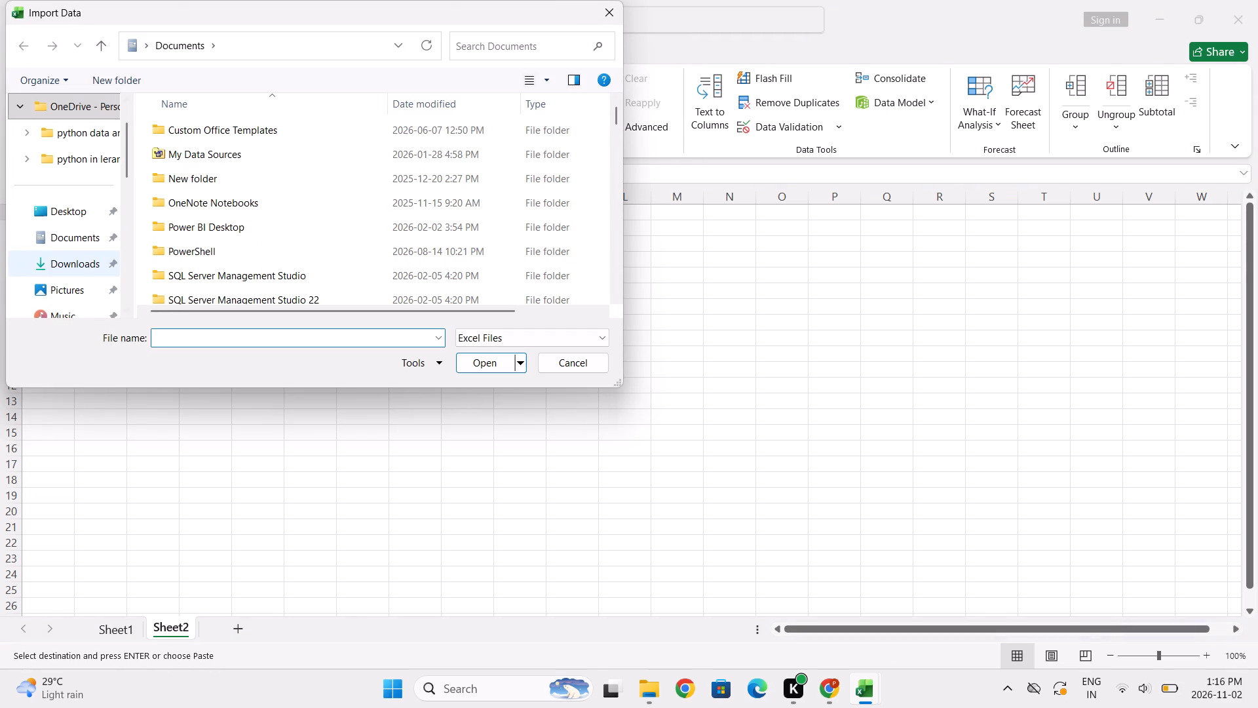
click(56, 218)
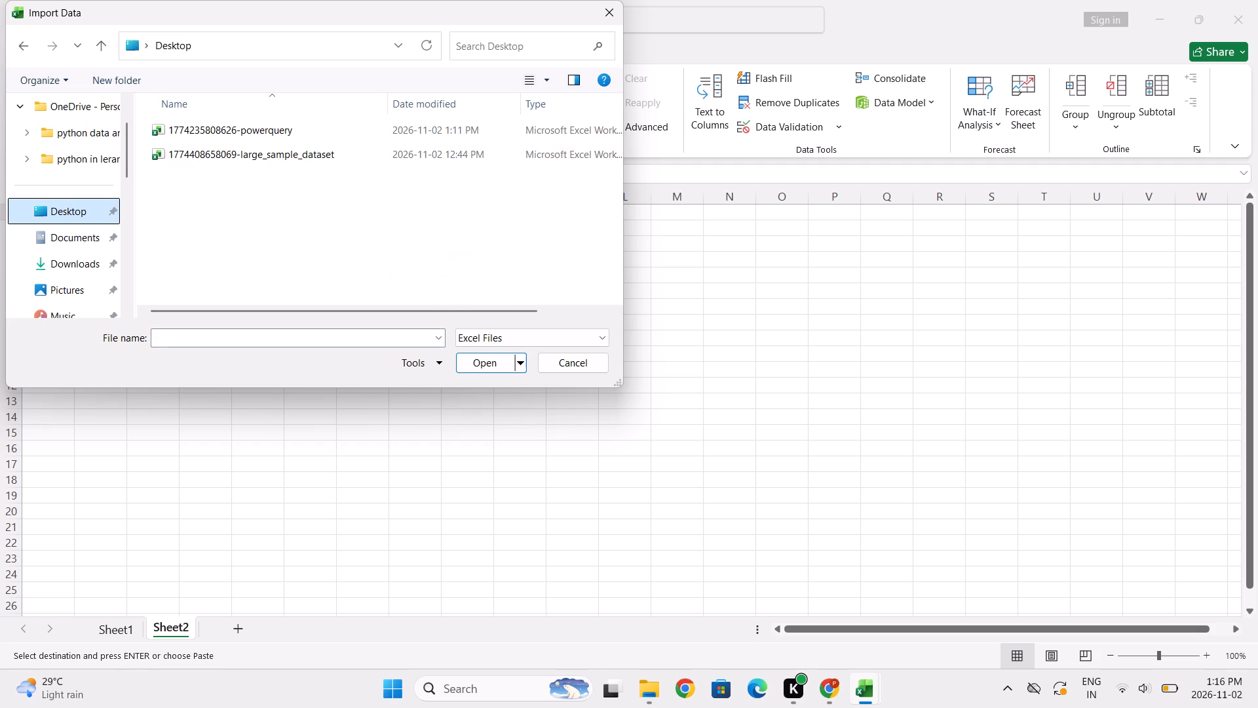
click(180, 150)
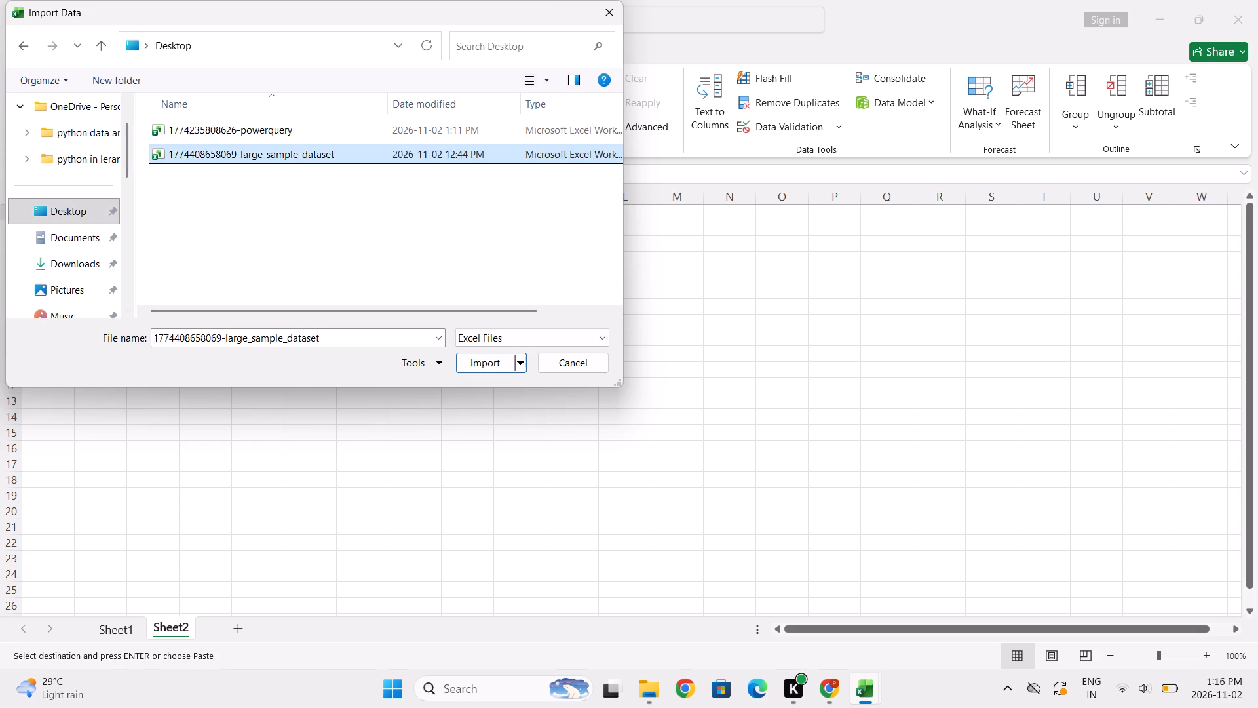
click(475, 359)
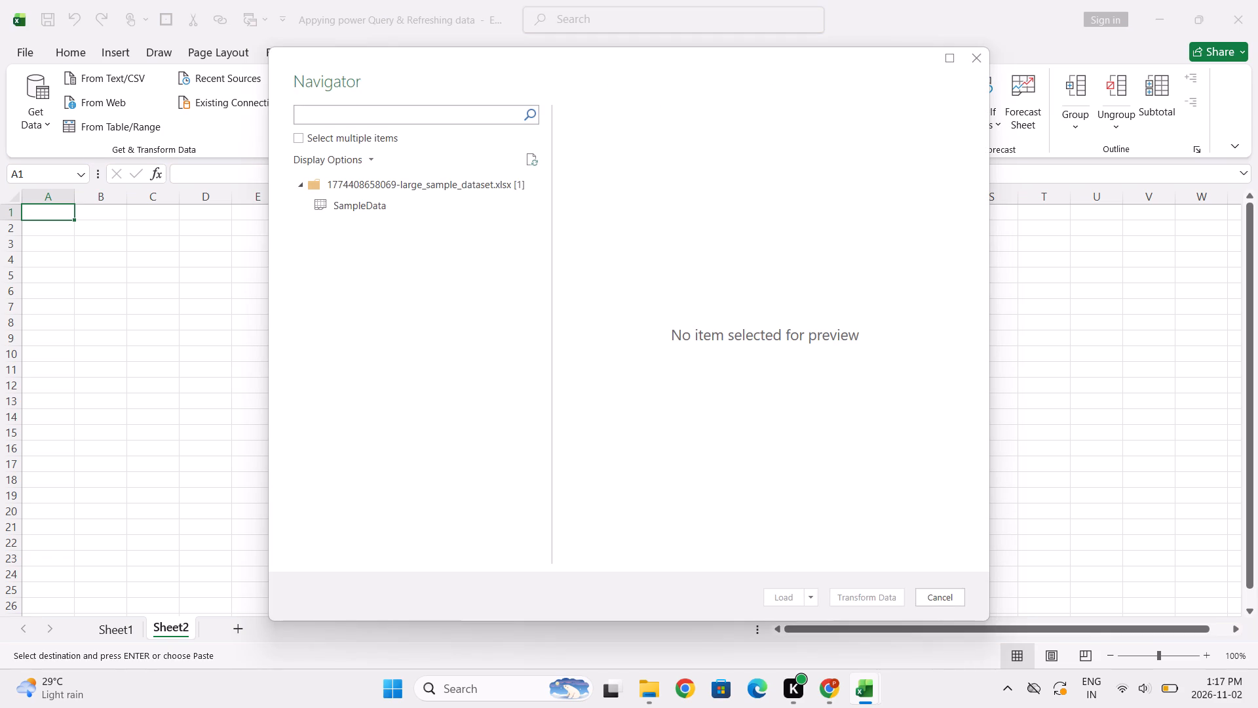
click(366, 202)
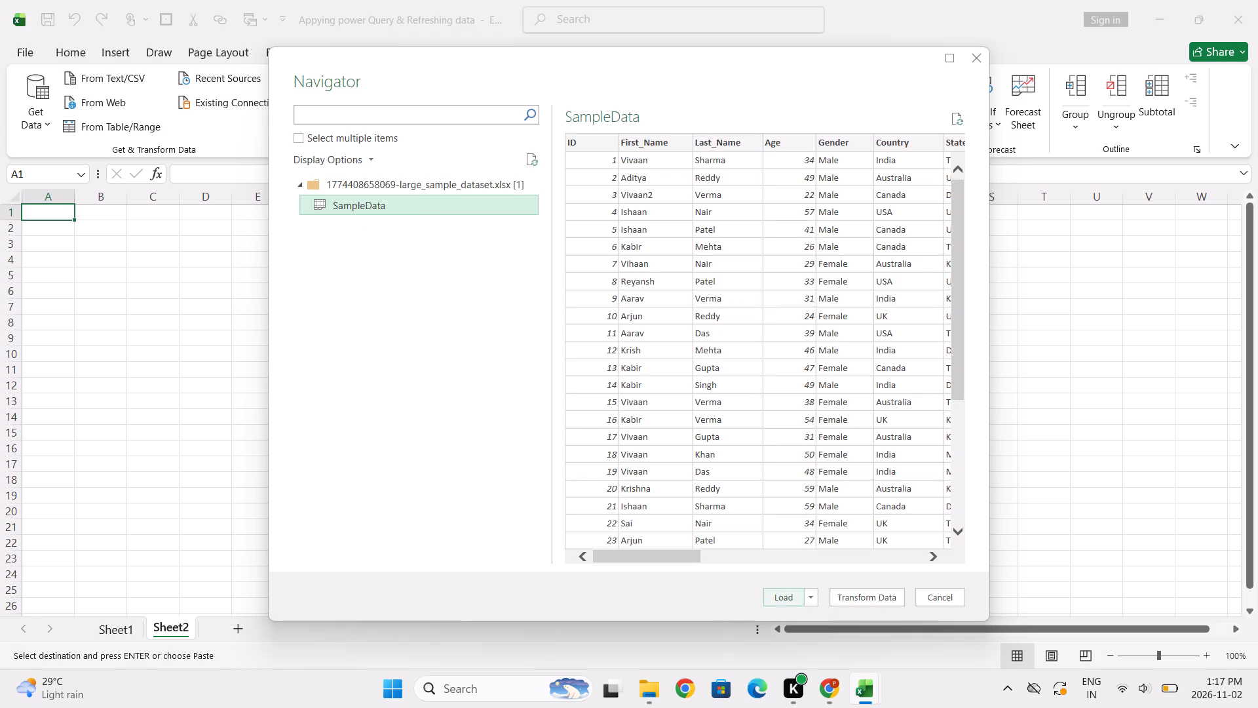
click(814, 597)
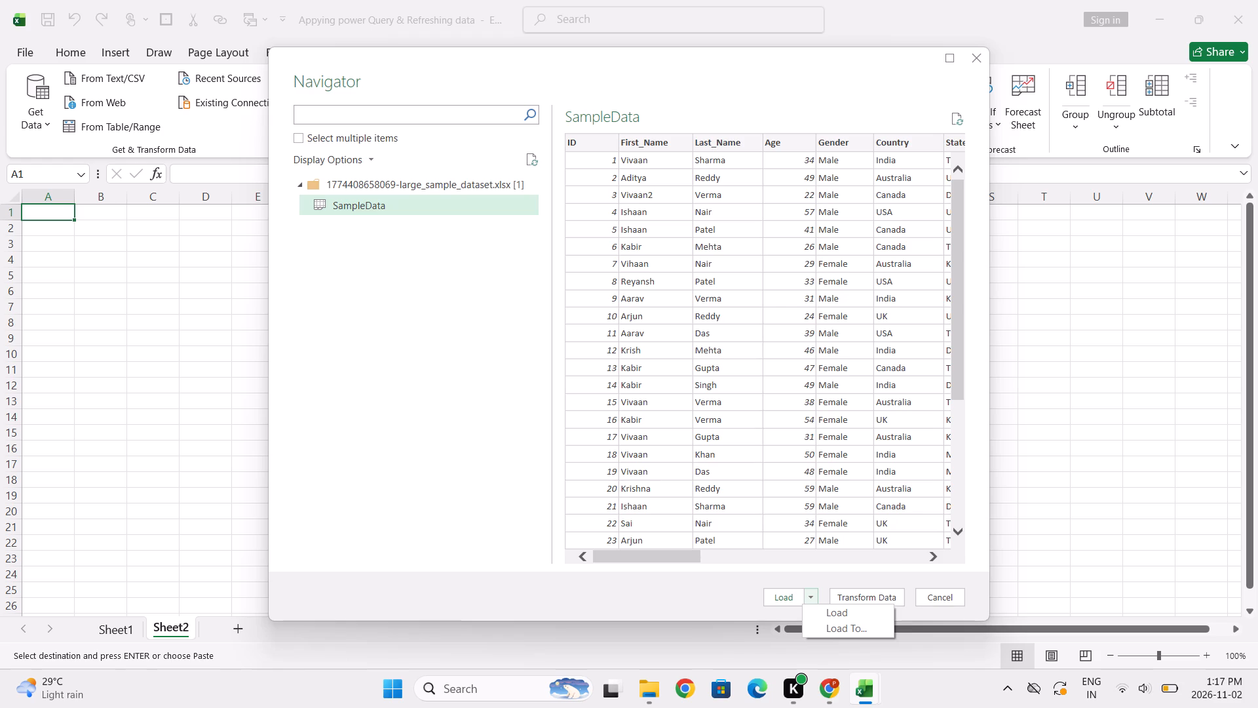
click(856, 598)
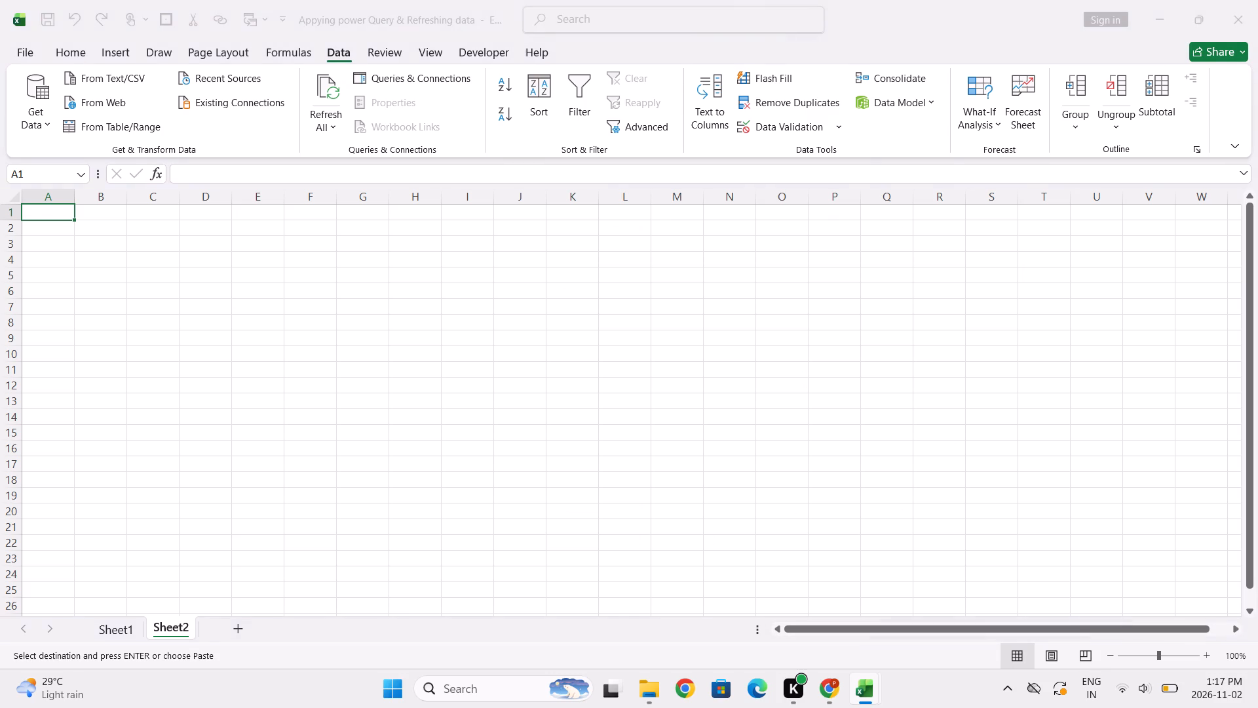
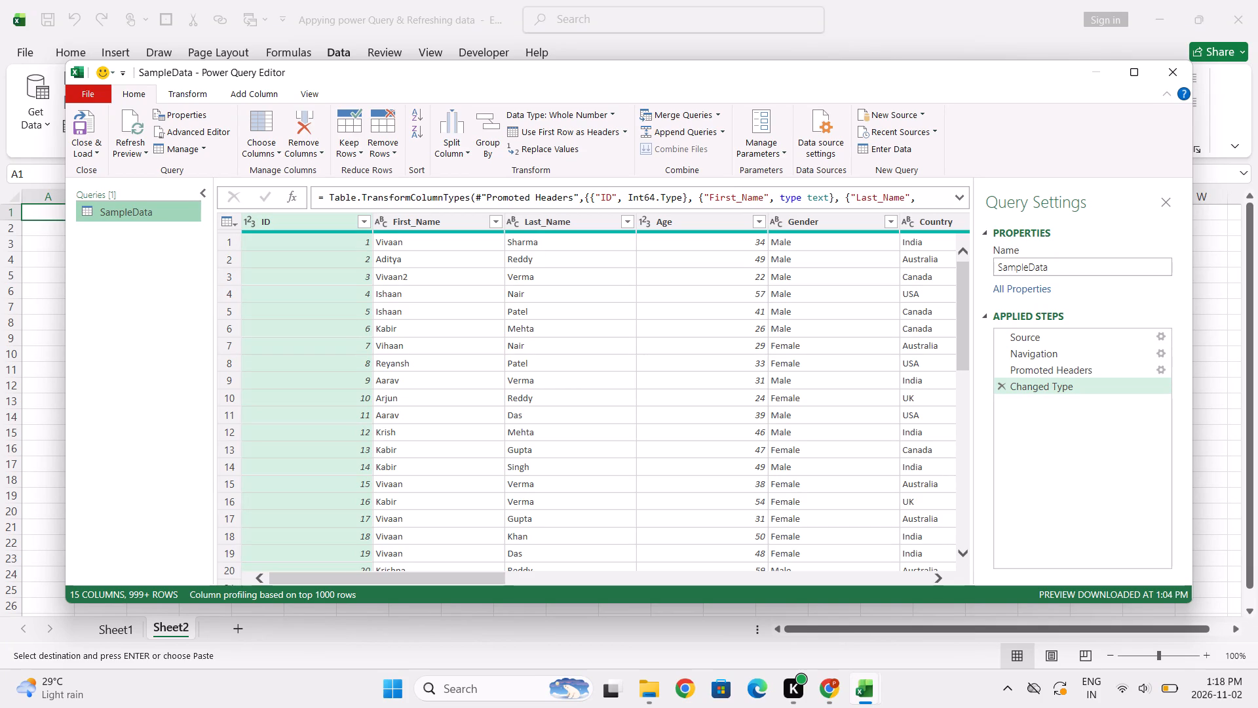
Examine the SampleData preview, checking the Gender and Age values and the rows further down.
click(829, 486)
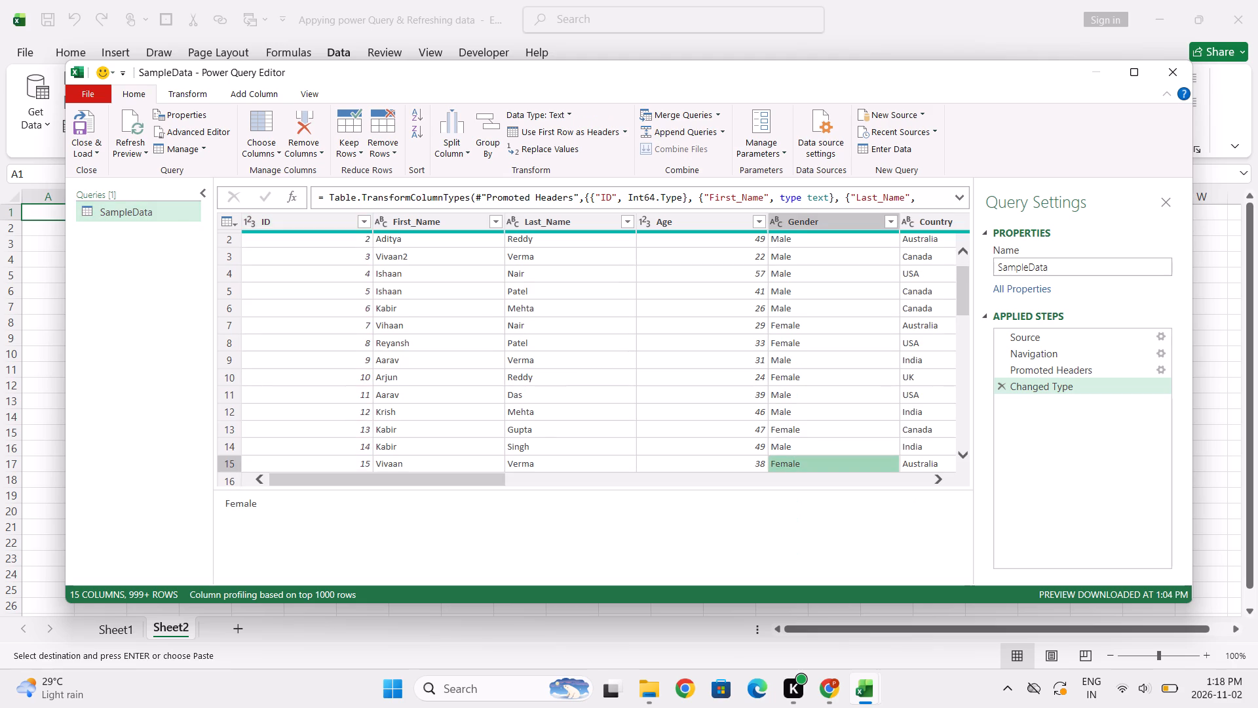
click(797, 334)
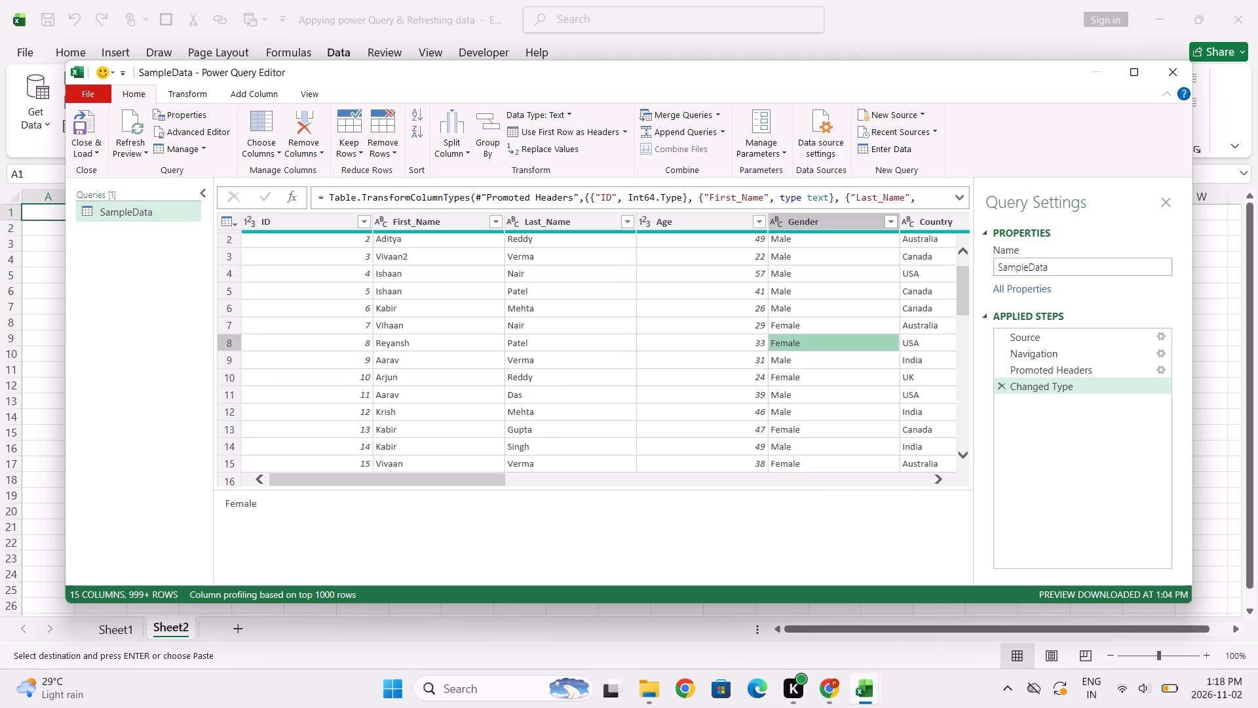
click(731, 353)
click(745, 277)
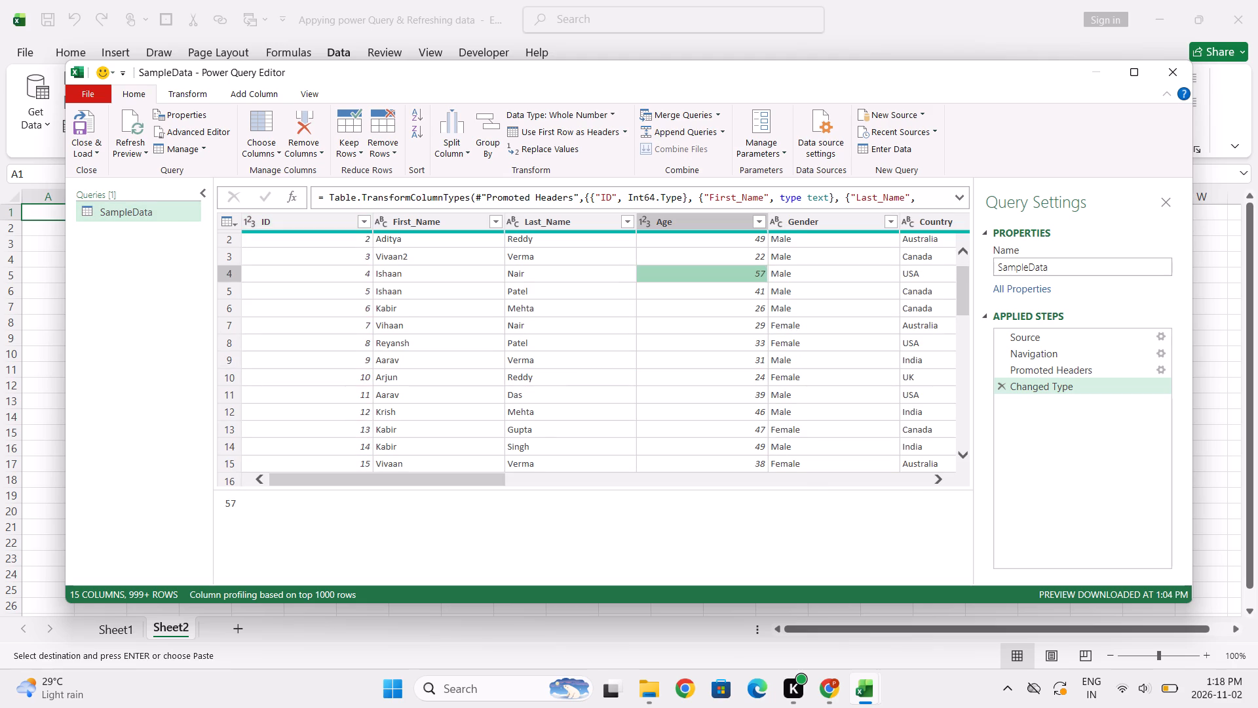
click(797, 250)
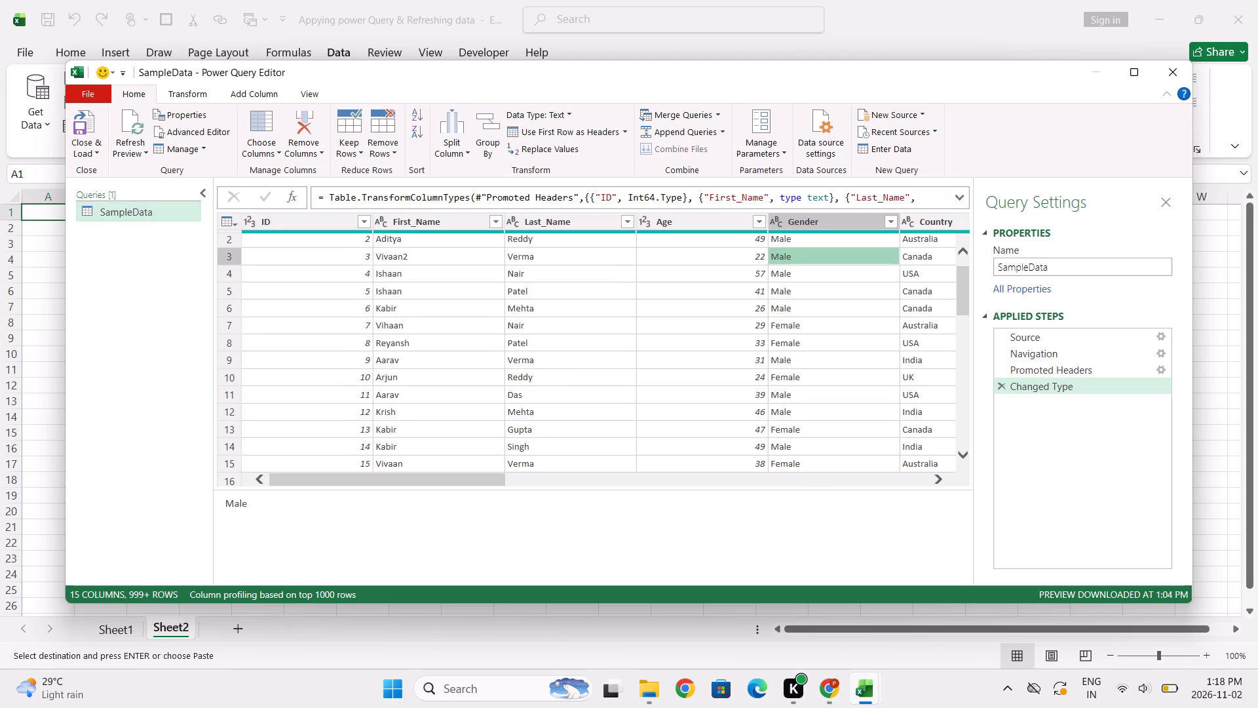
click(960, 250)
click(960, 250)
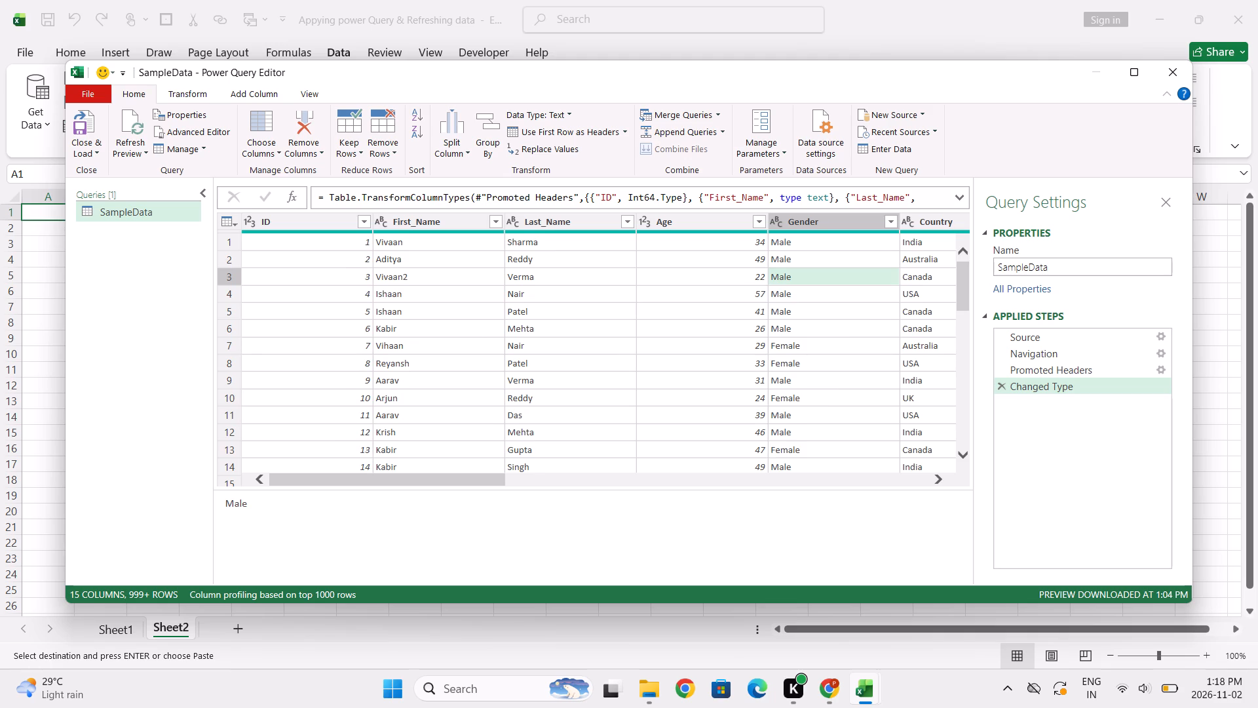
click(957, 455)
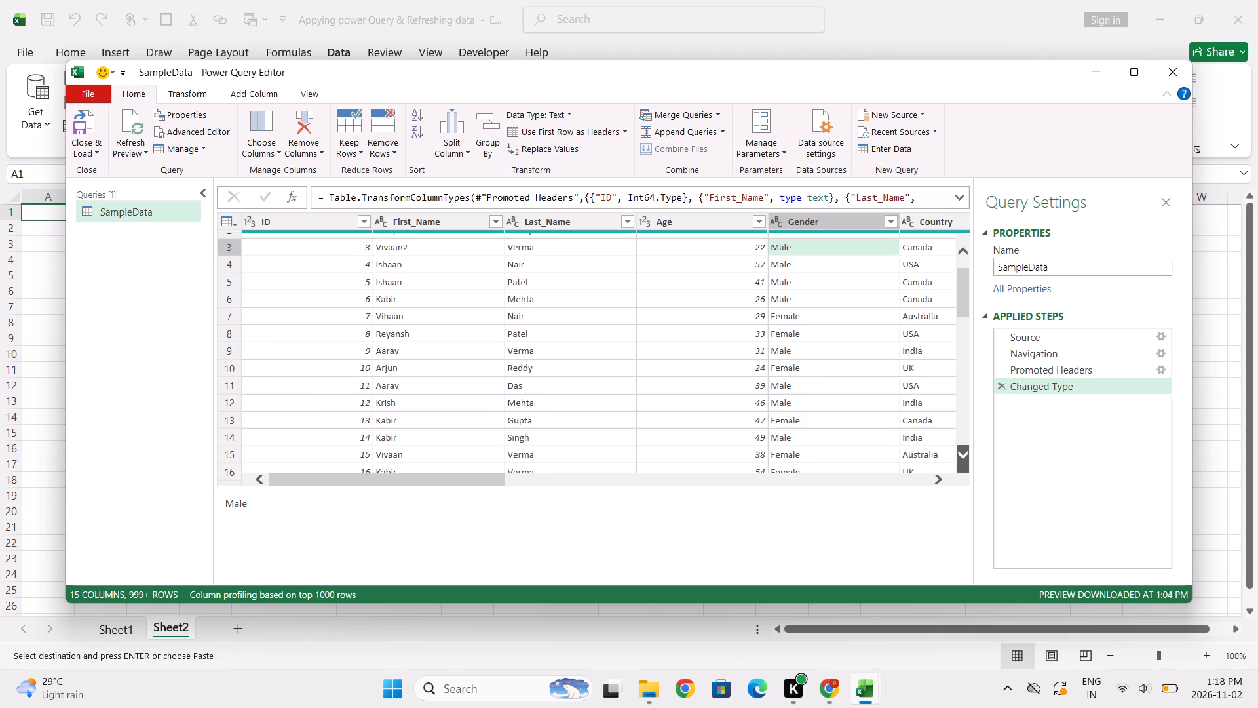
triple_click(957, 455)
triple_click(957, 455)
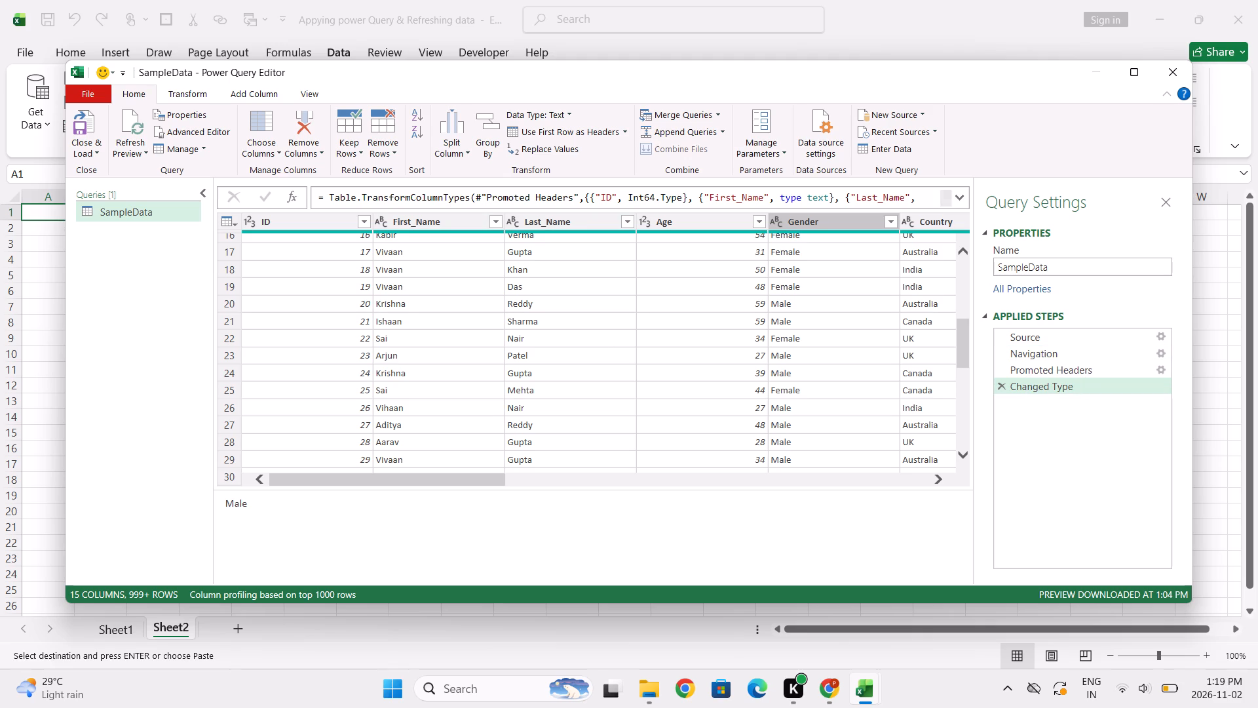
Remove the top 10 rows from the SampleData query.
click(377, 147)
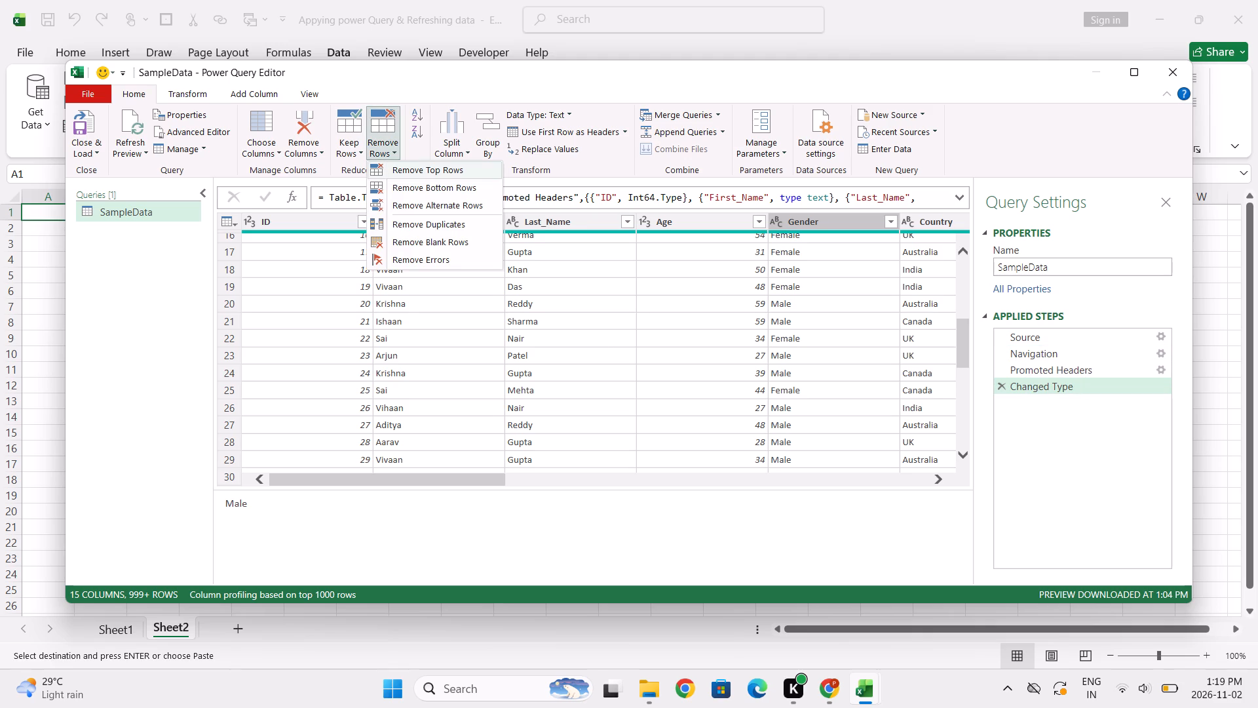
click(392, 165)
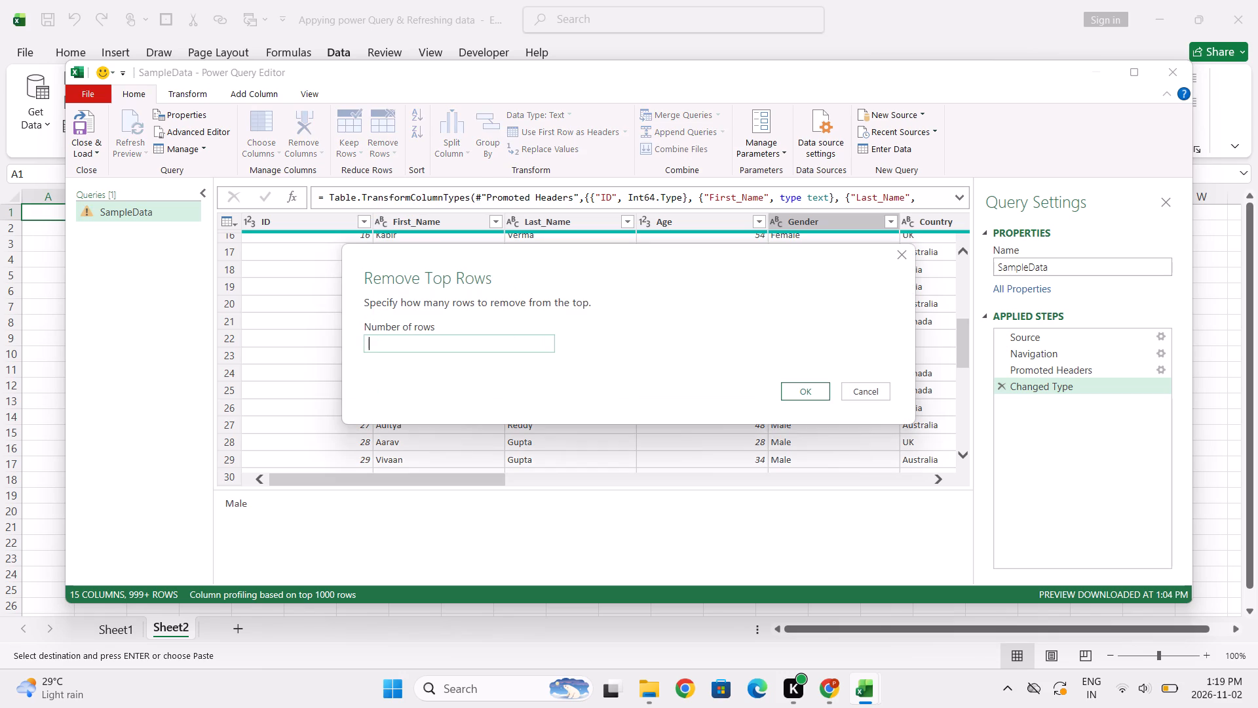
text(10)
click(807, 386)
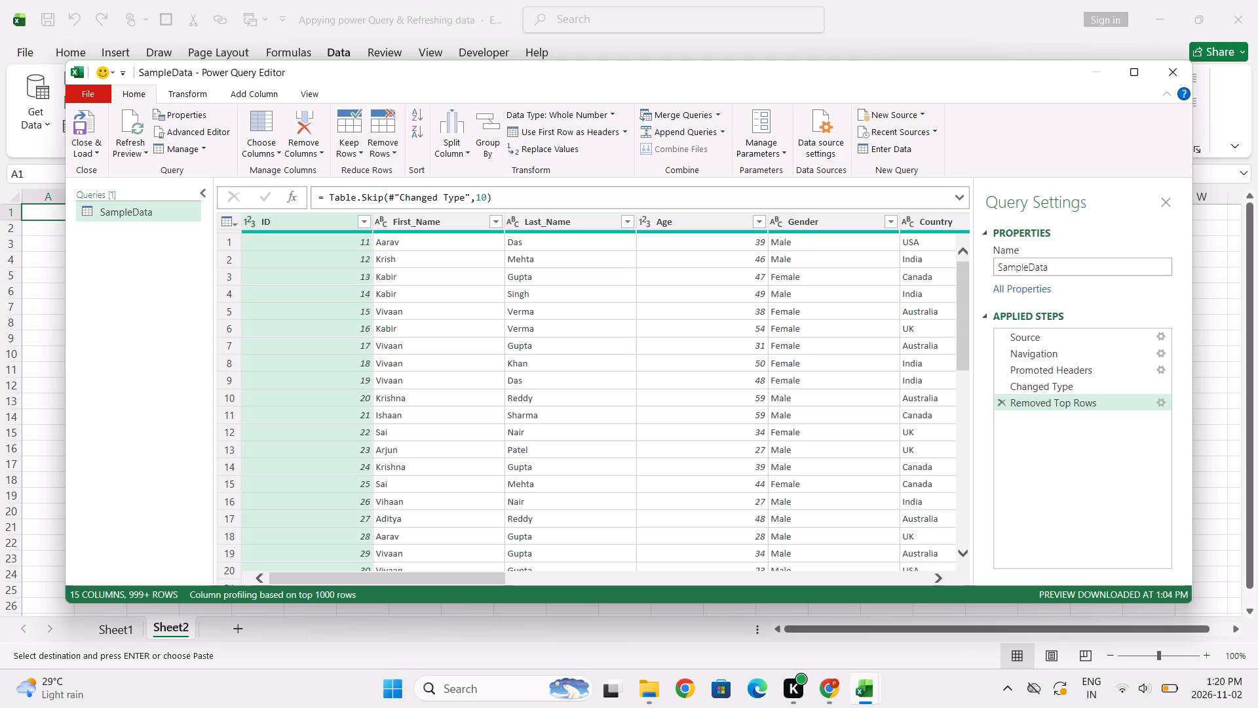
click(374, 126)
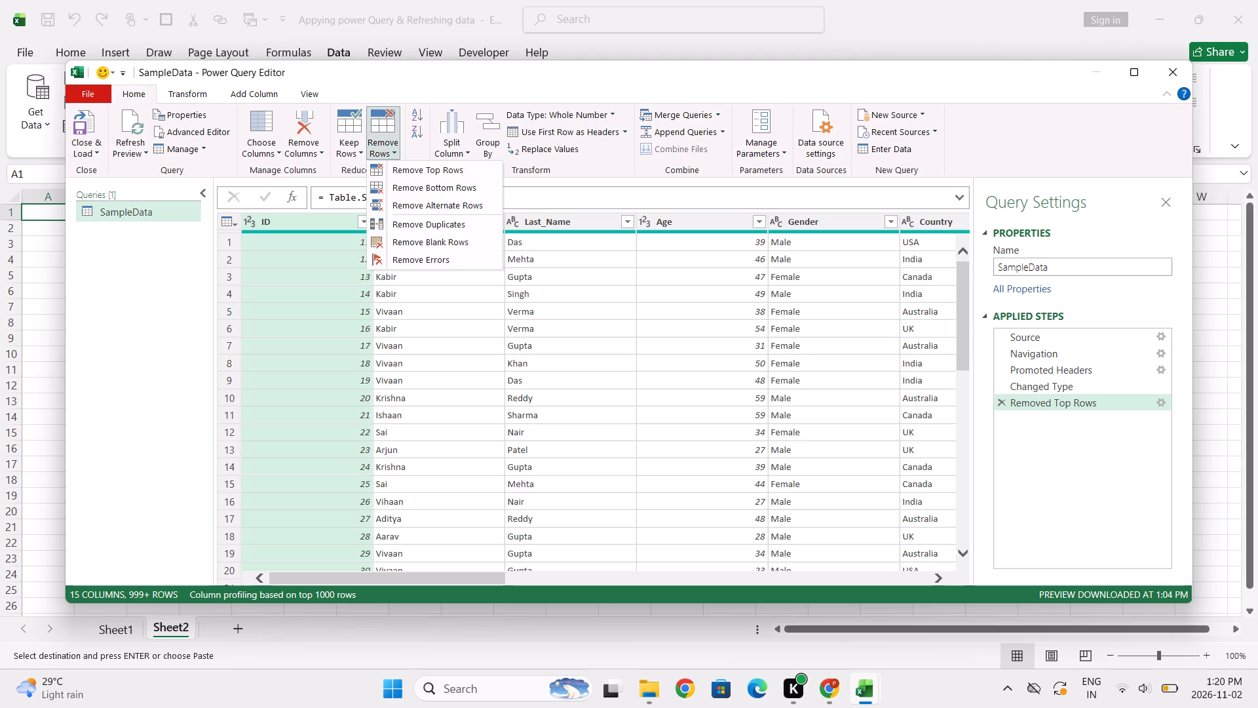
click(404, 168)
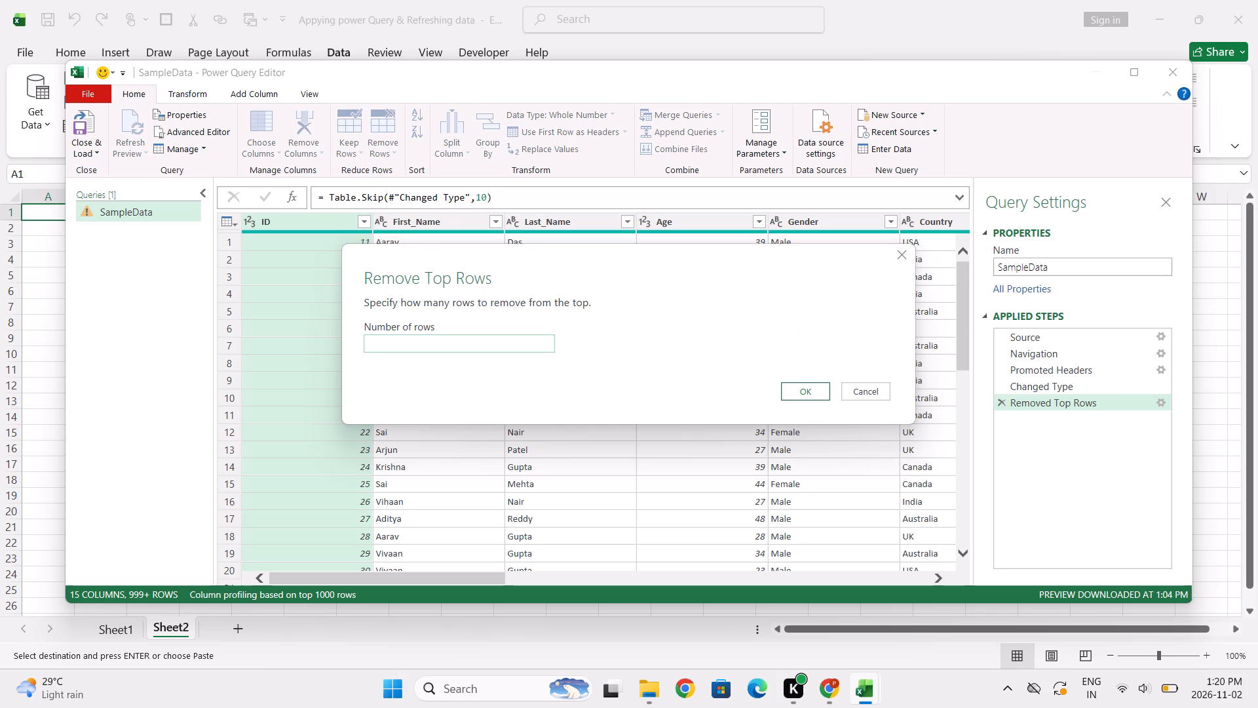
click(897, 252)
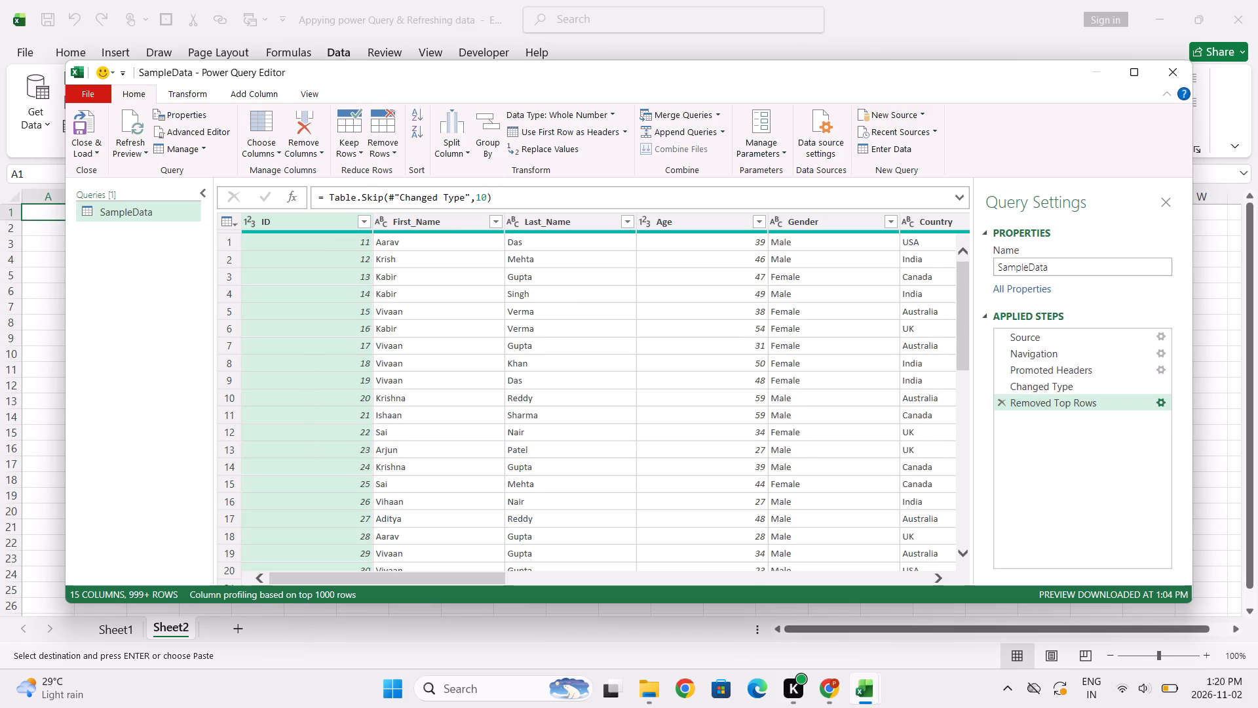
Review the settings of the Removed Top Rows applied step.
click(1158, 404)
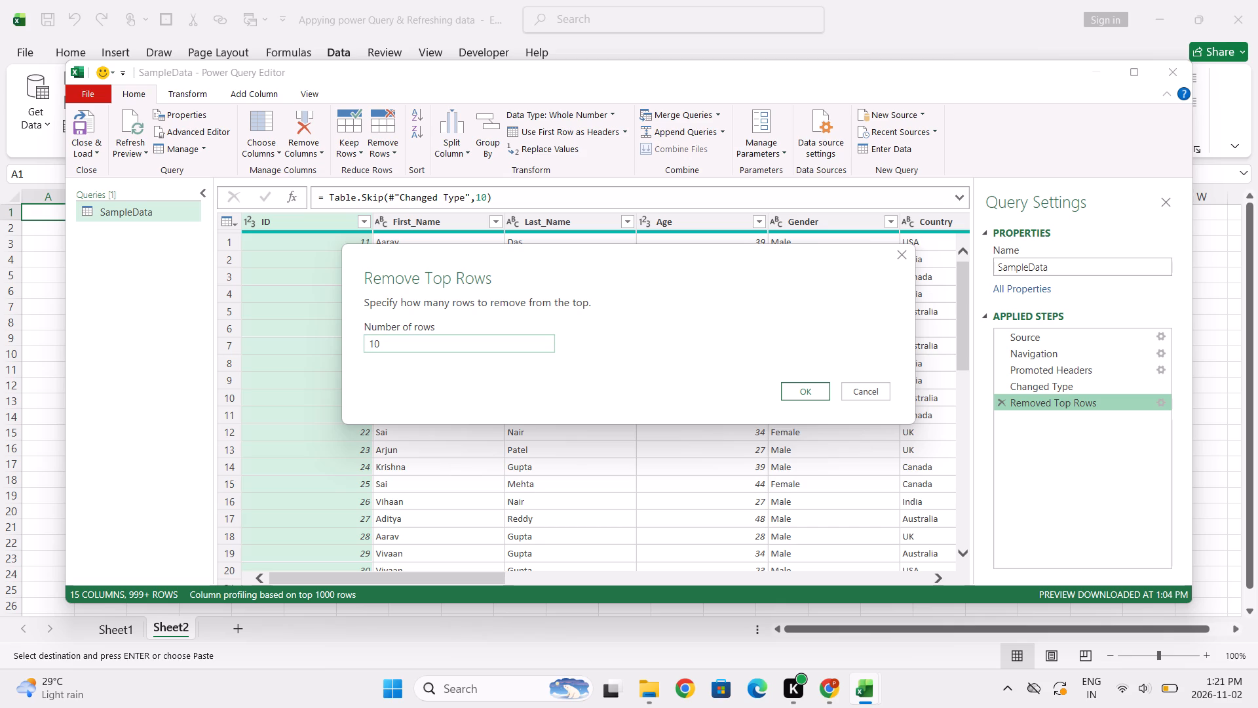
click(893, 256)
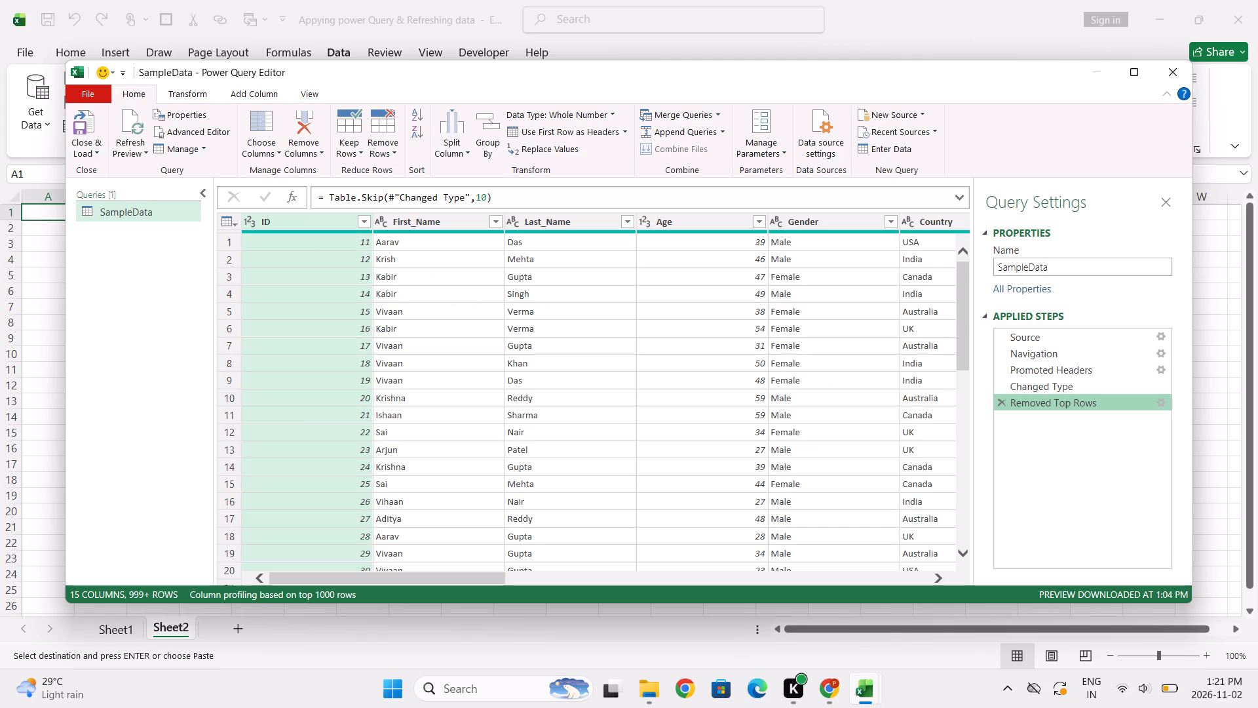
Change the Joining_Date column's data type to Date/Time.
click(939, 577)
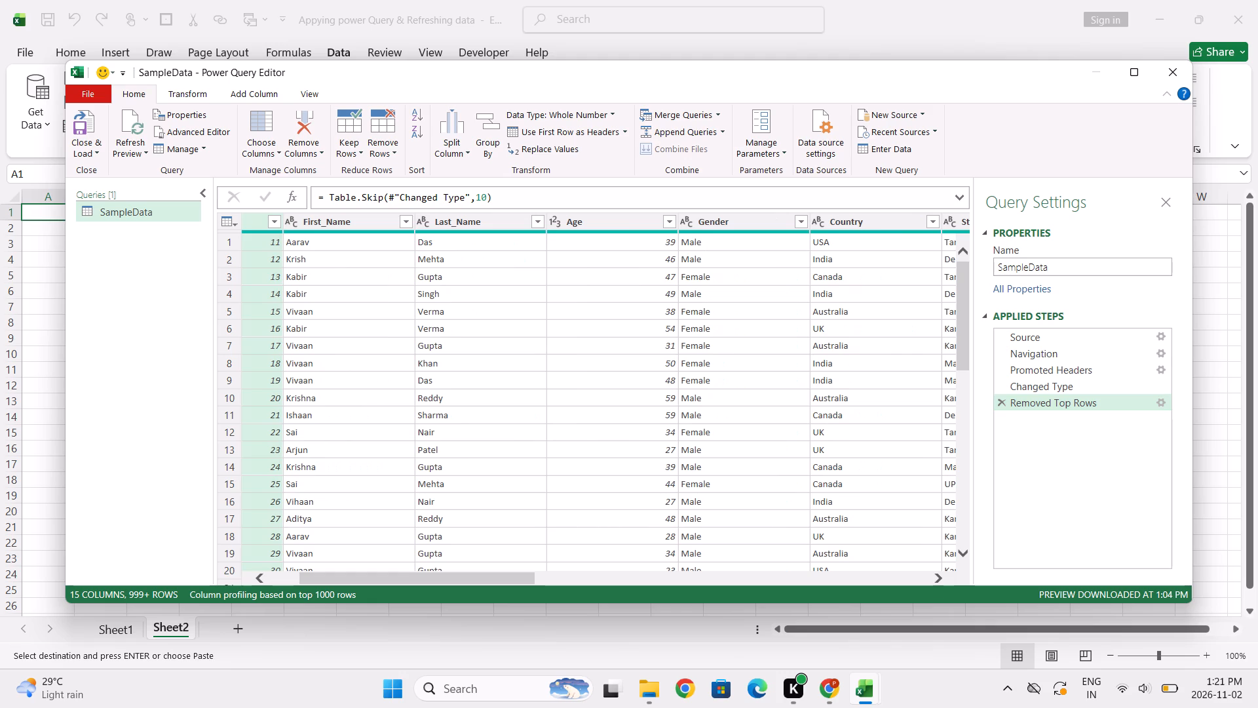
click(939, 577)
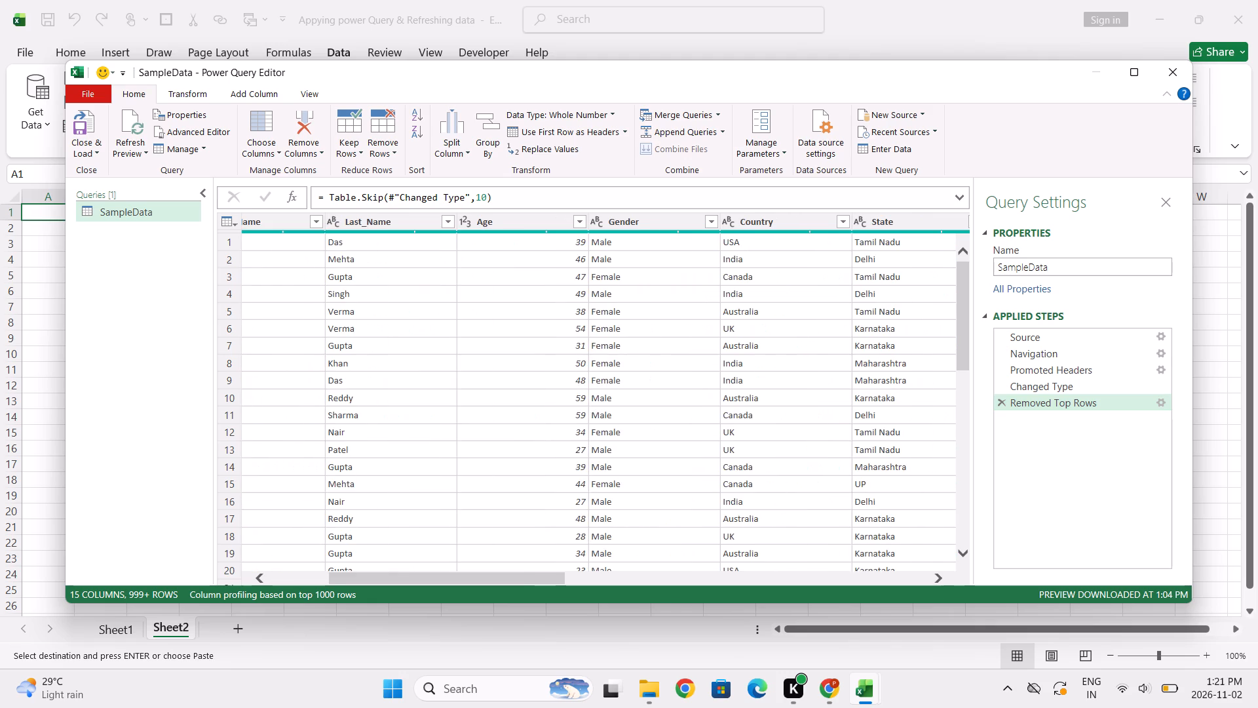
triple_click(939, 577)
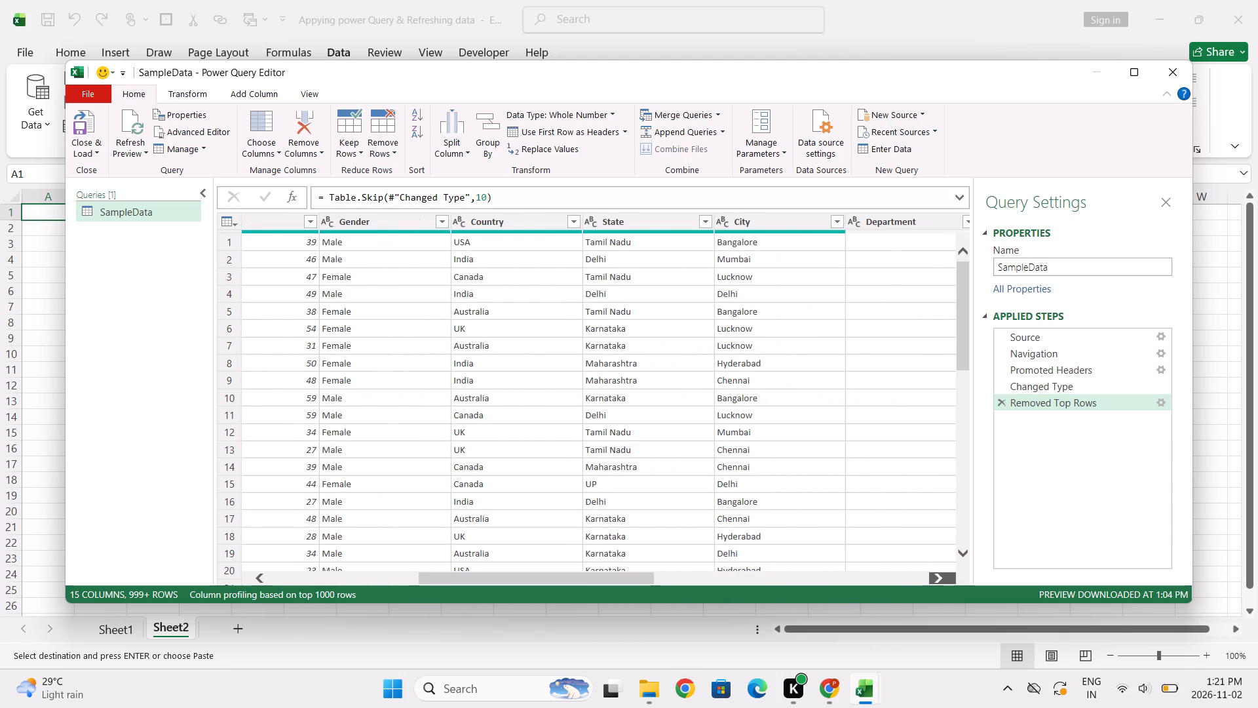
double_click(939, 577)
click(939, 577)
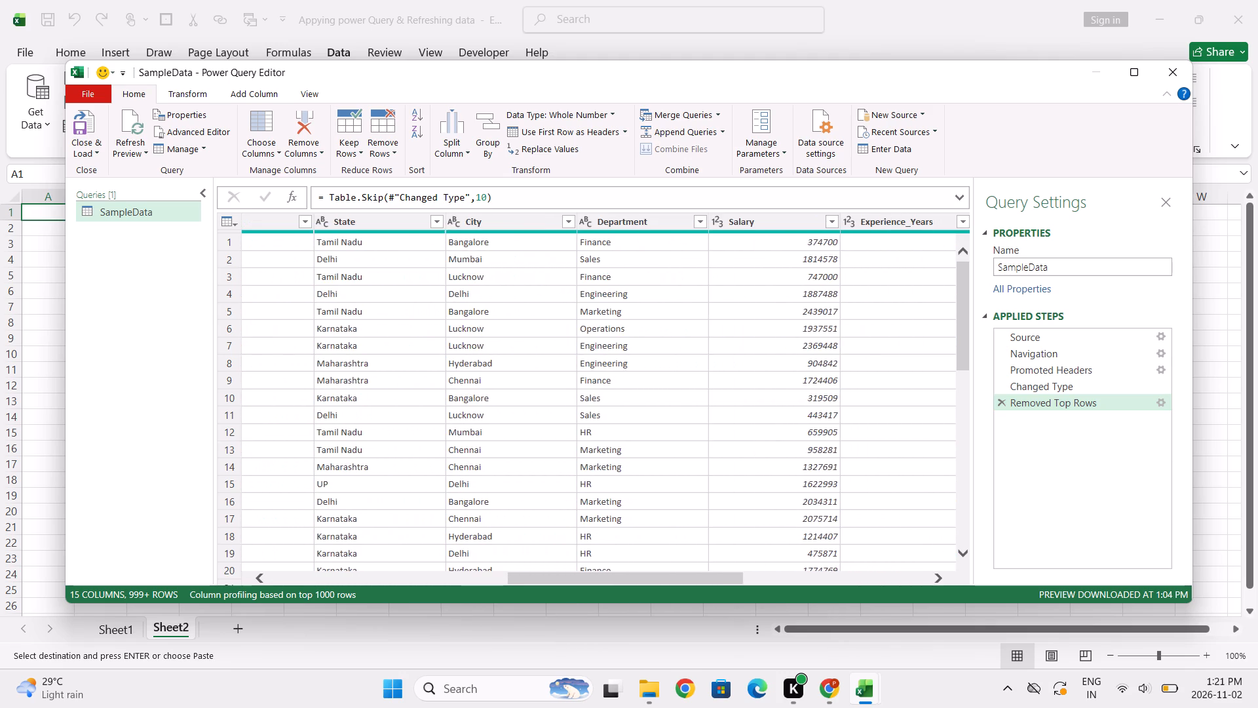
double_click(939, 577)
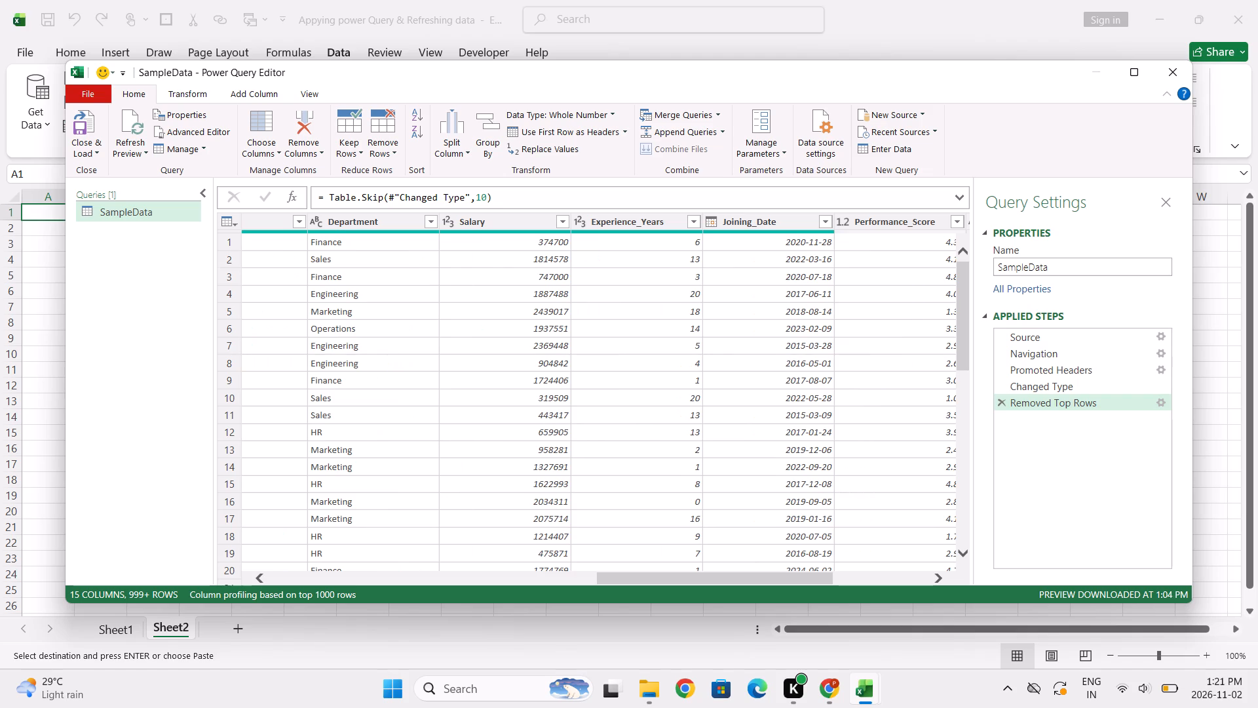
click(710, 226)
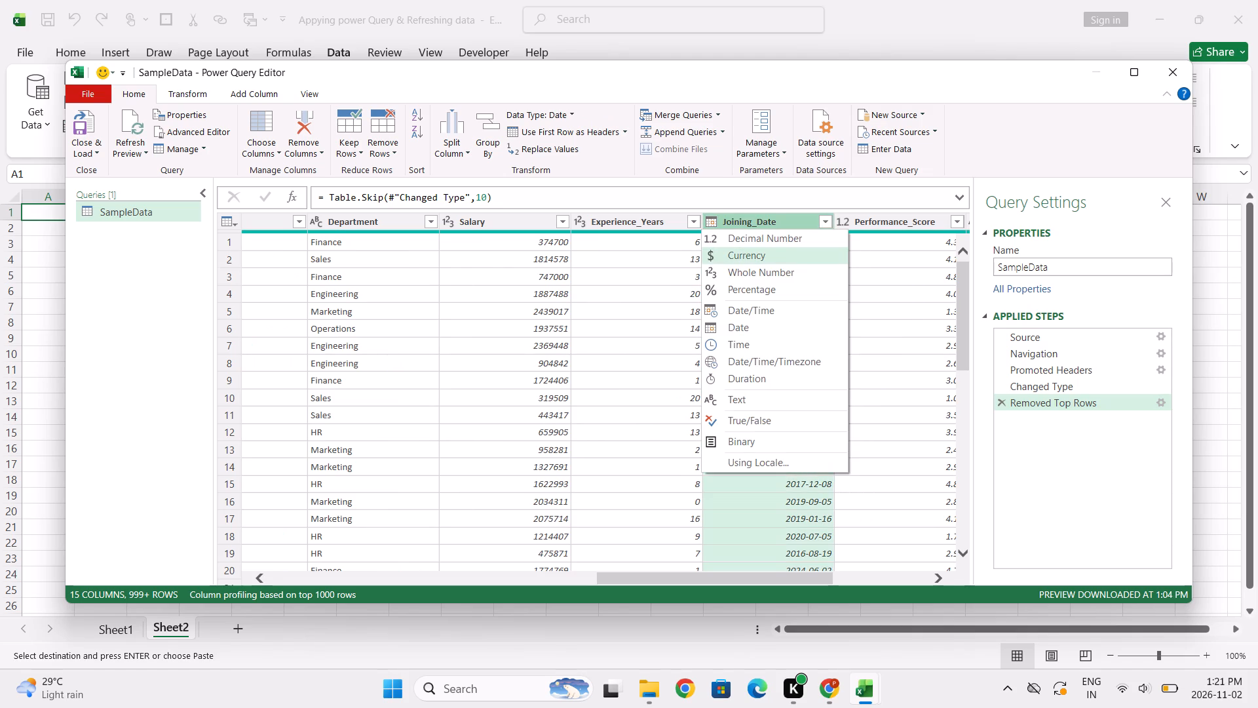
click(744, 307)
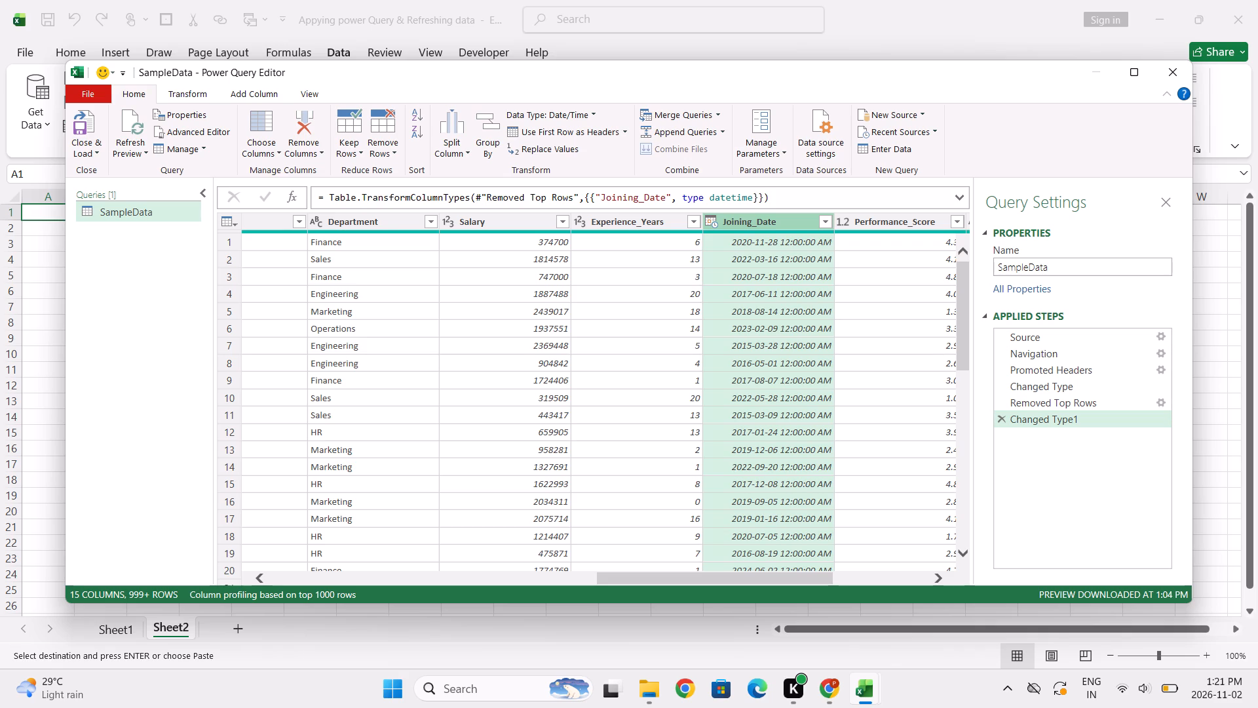
Set the Joining_Date column's data type to Date, replacing the current type conversion.
click(712, 224)
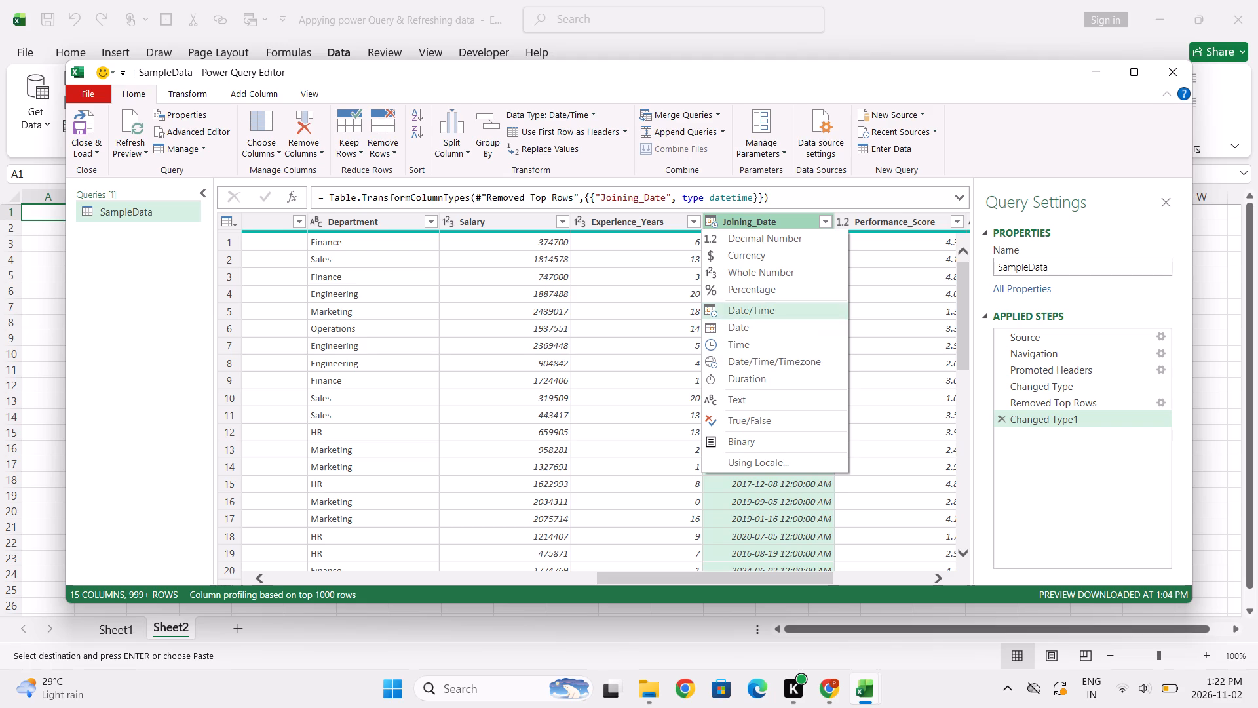
click(717, 323)
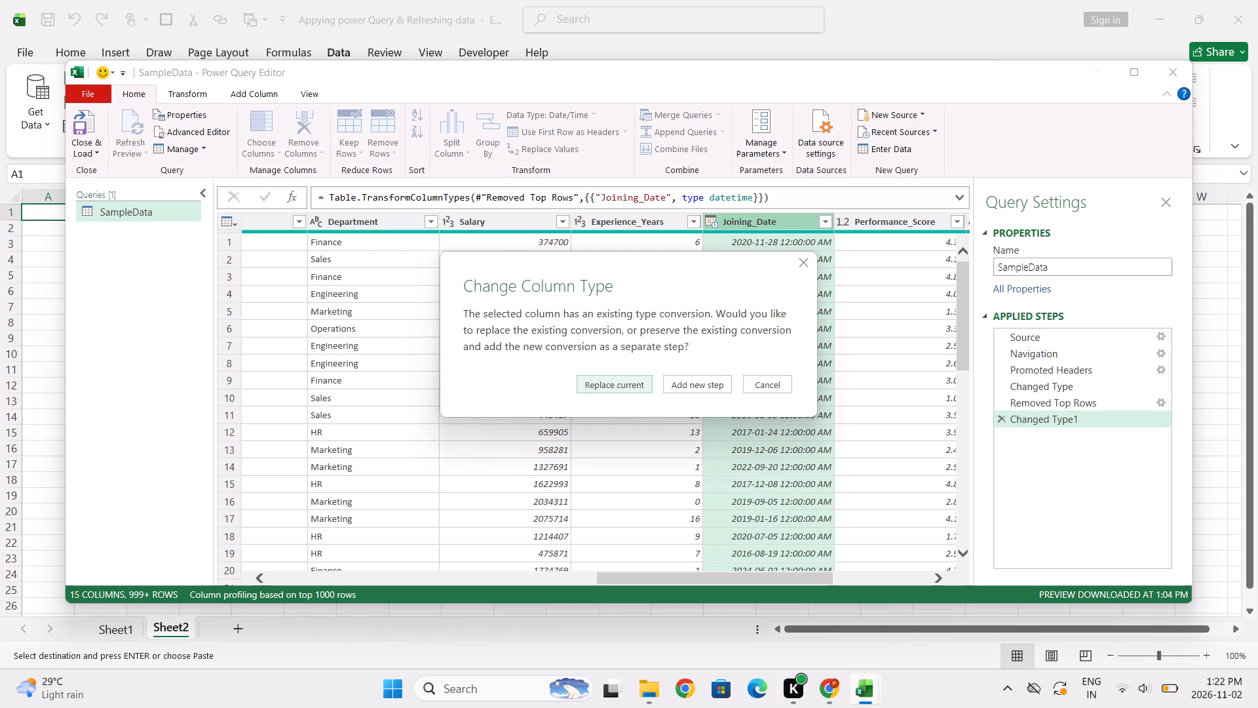
click(617, 380)
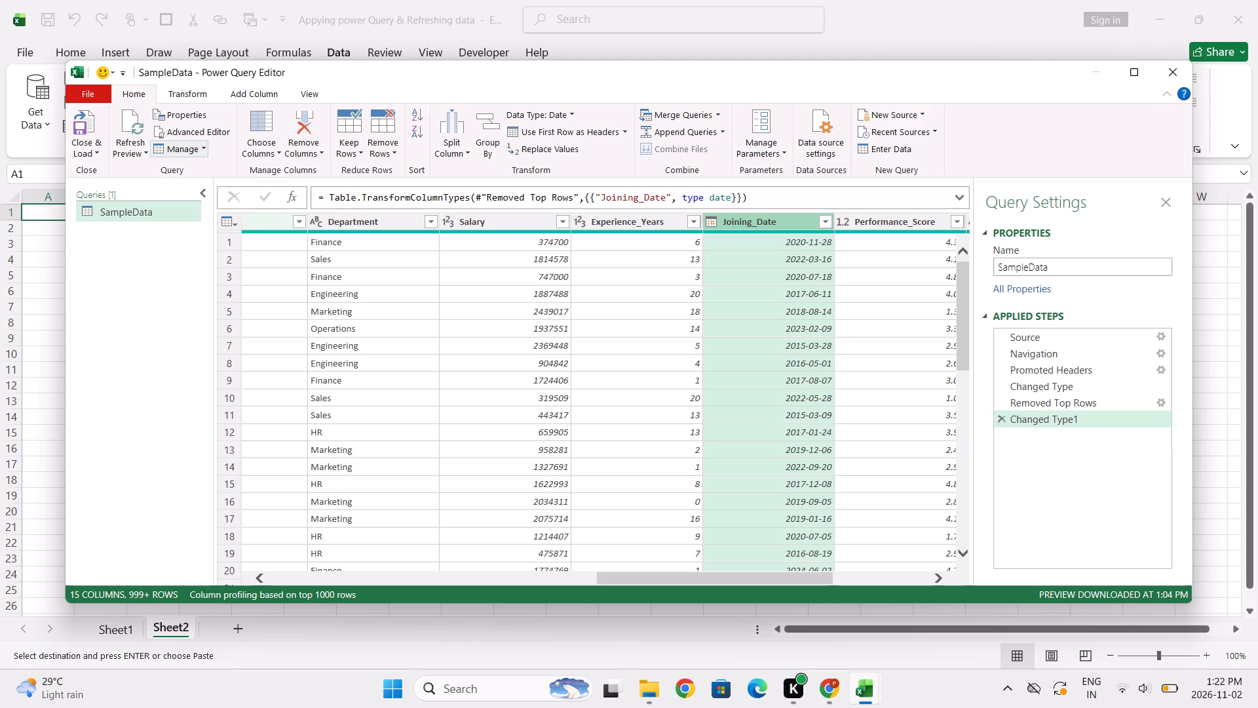
Close the query editor and load SampleData as a table in a new worksheet.
click(83, 144)
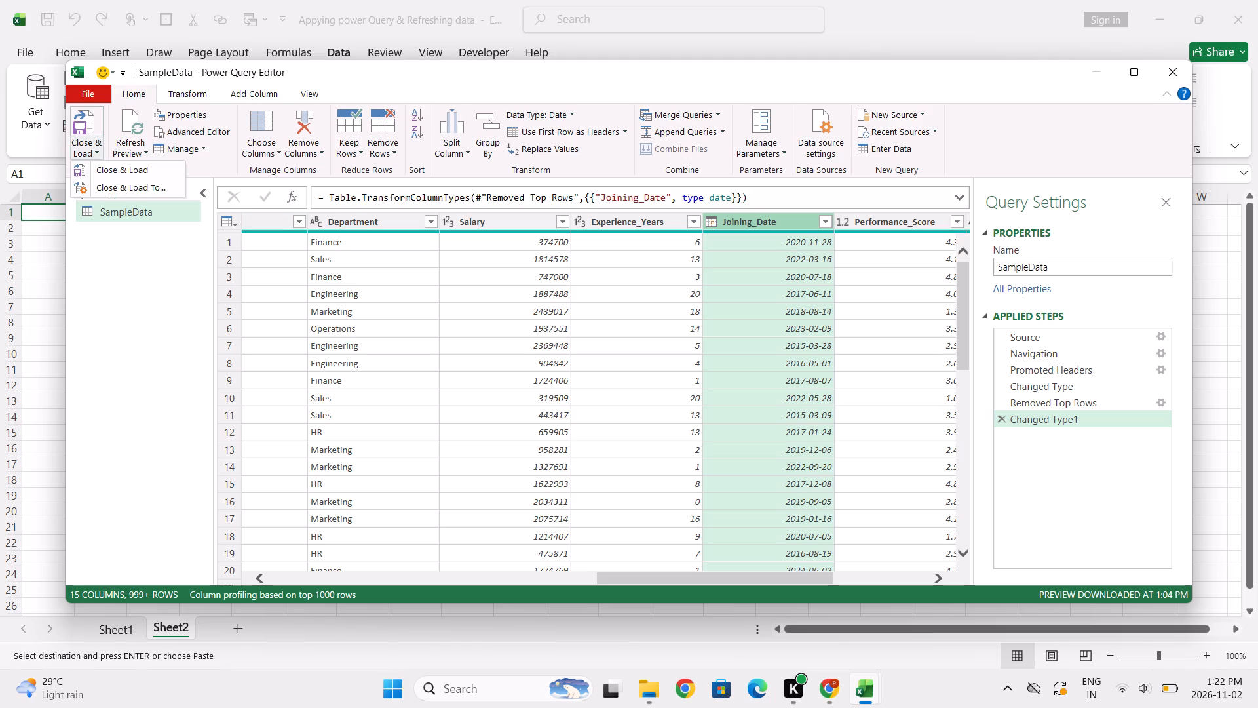
click(107, 185)
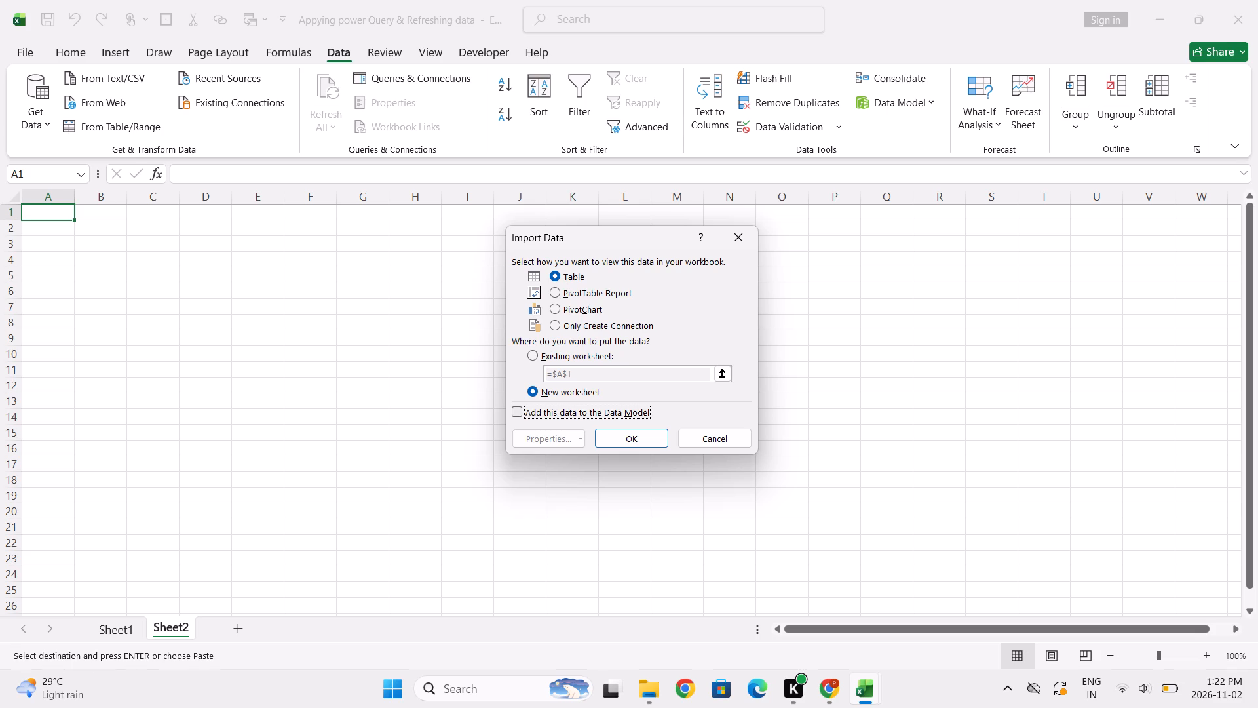
click(621, 442)
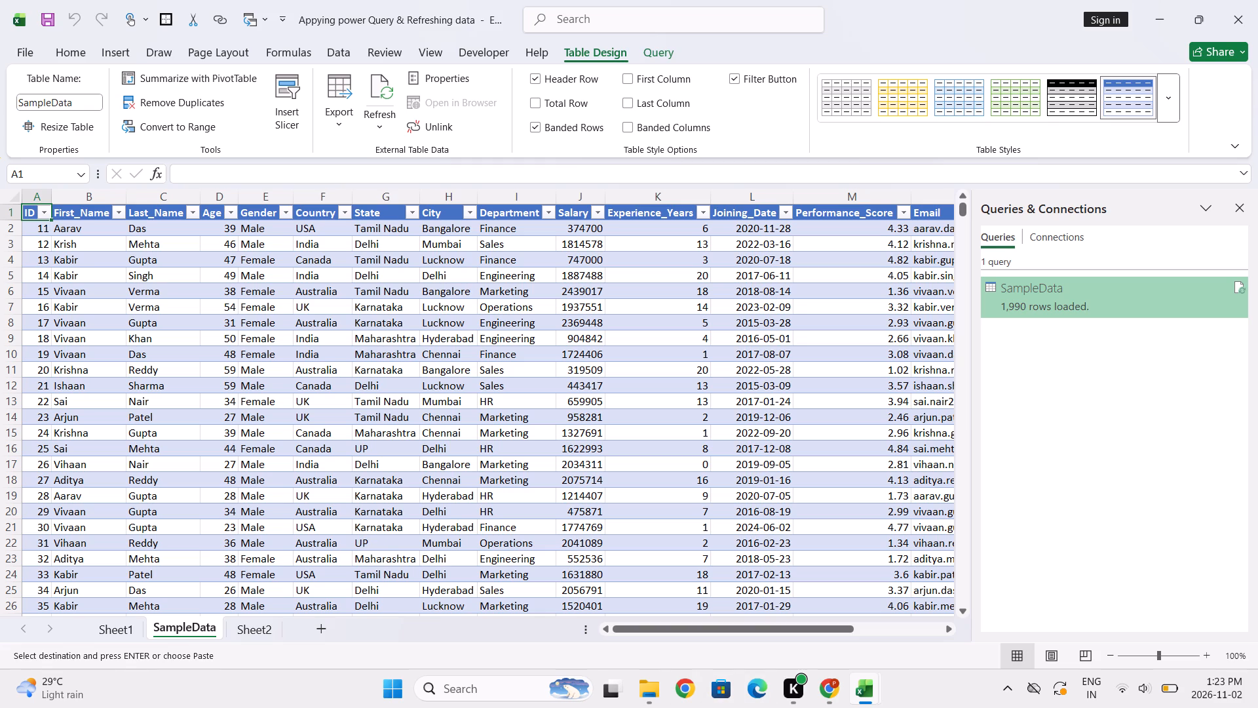
On Sheet1, replace the first name in B2 with "tyre" and fill it down the First_Name column.
click(117, 633)
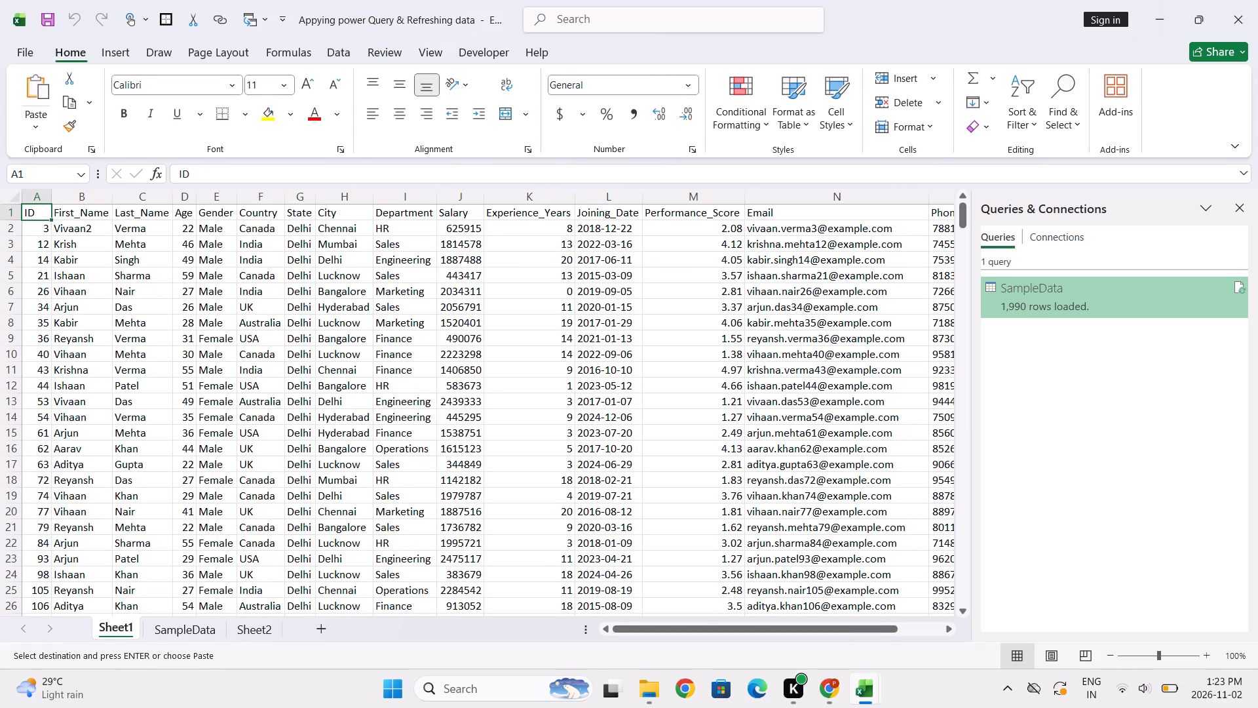
click(67, 227)
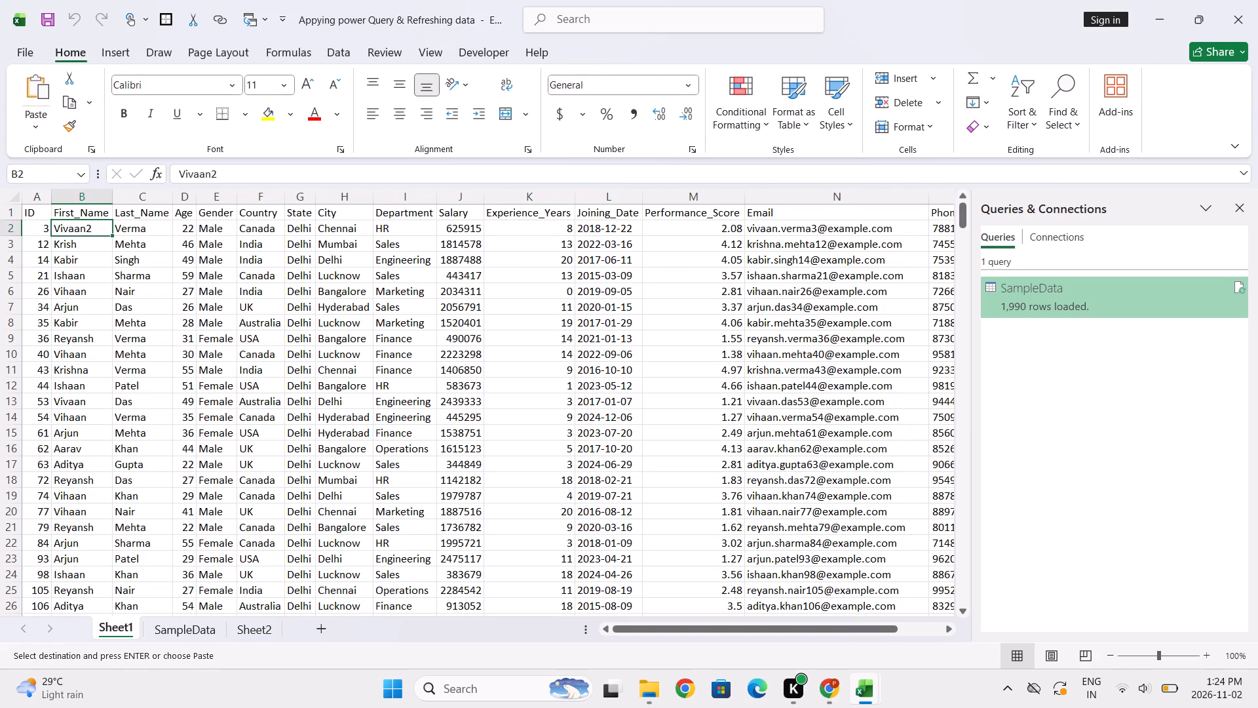
key(BackSpace)
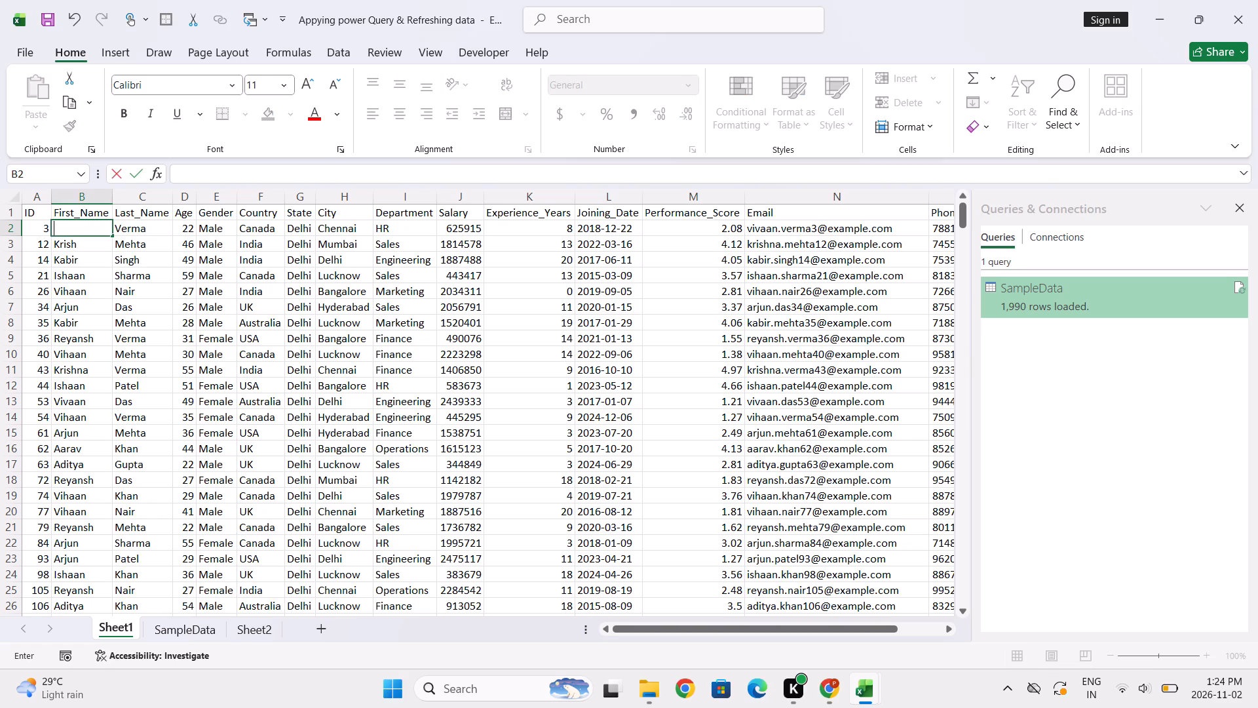
text(tyre)
triple_click(113, 234)
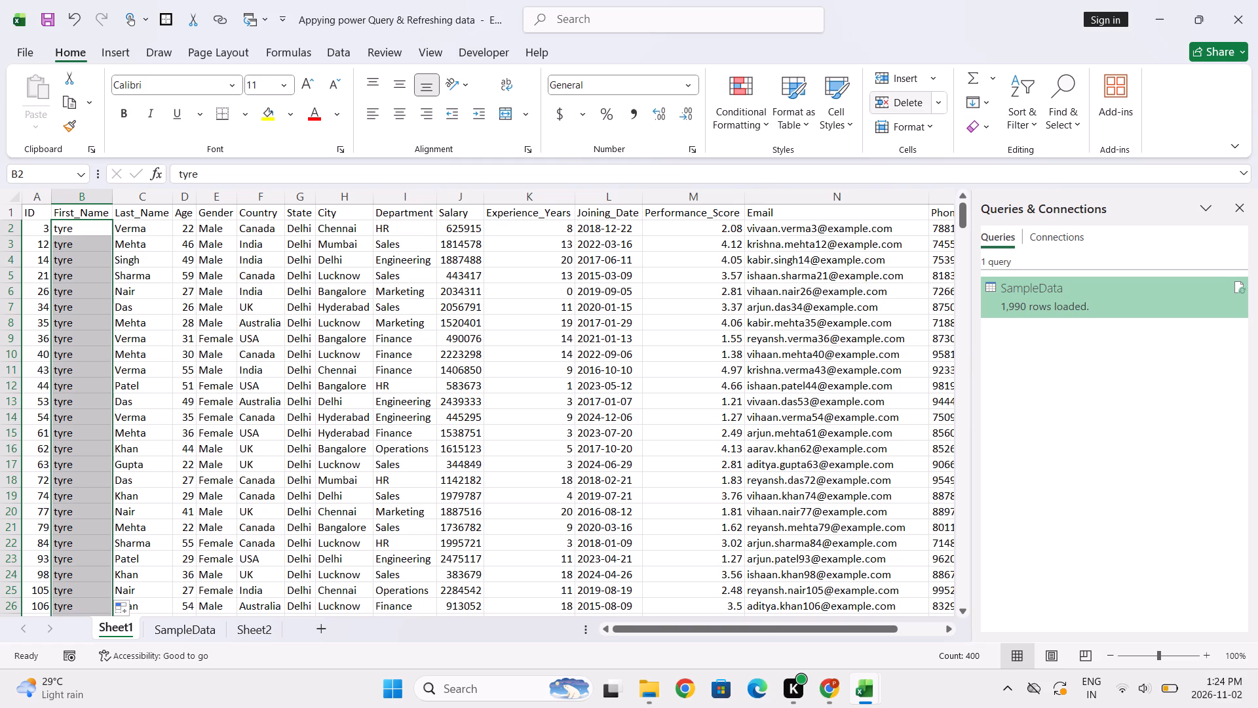
Close the Appying power Query & Refreshing data workbook with its changes saved, and close the source dataset workbook.
click(1243, 0)
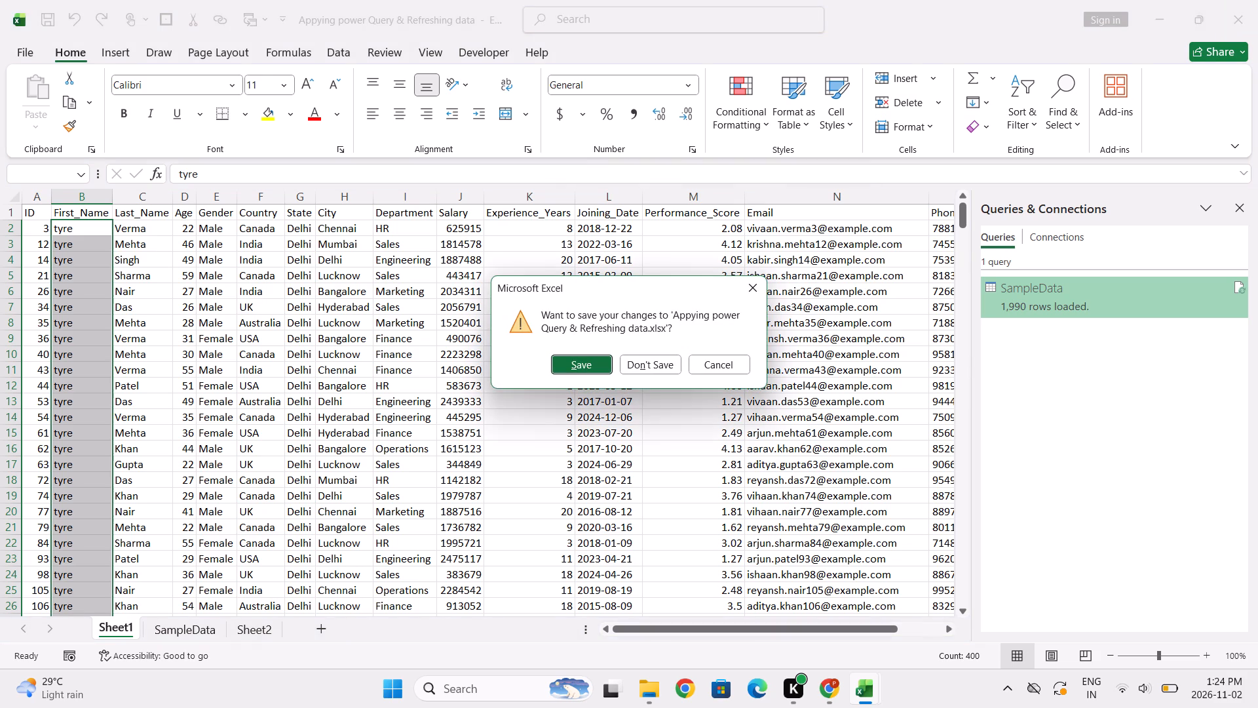
click(552, 361)
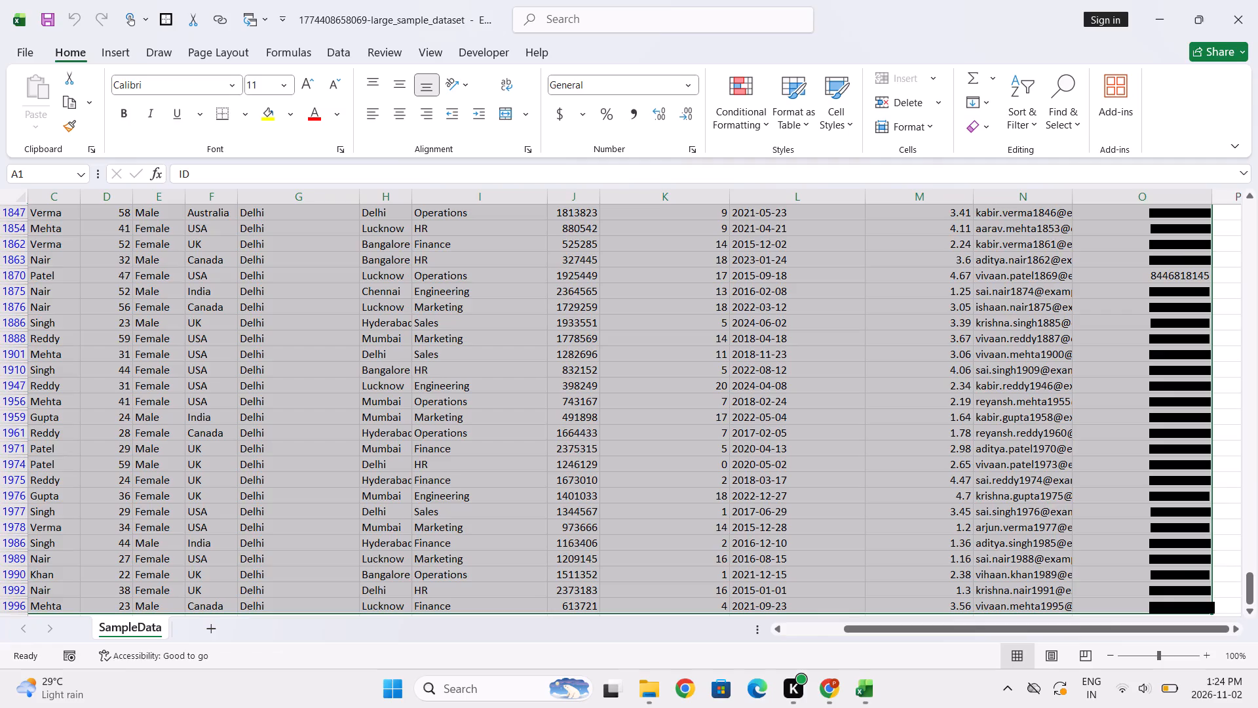
click(1242, 0)
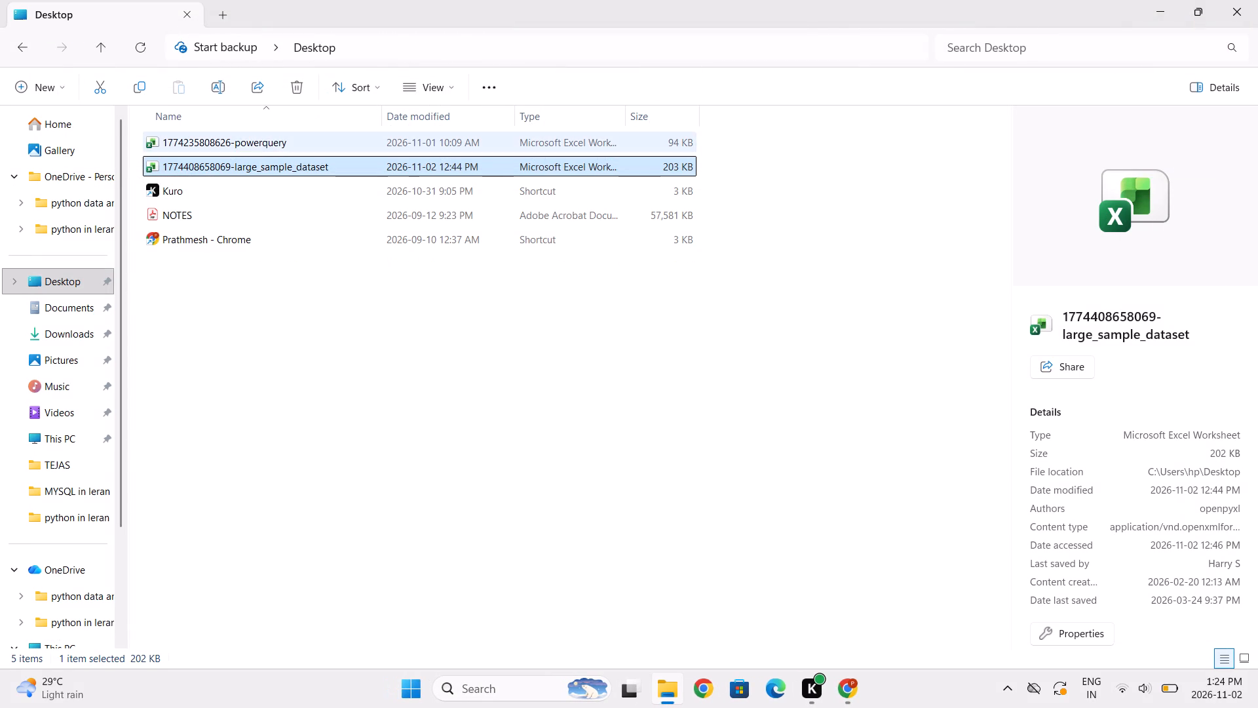
double_click(413, 159)
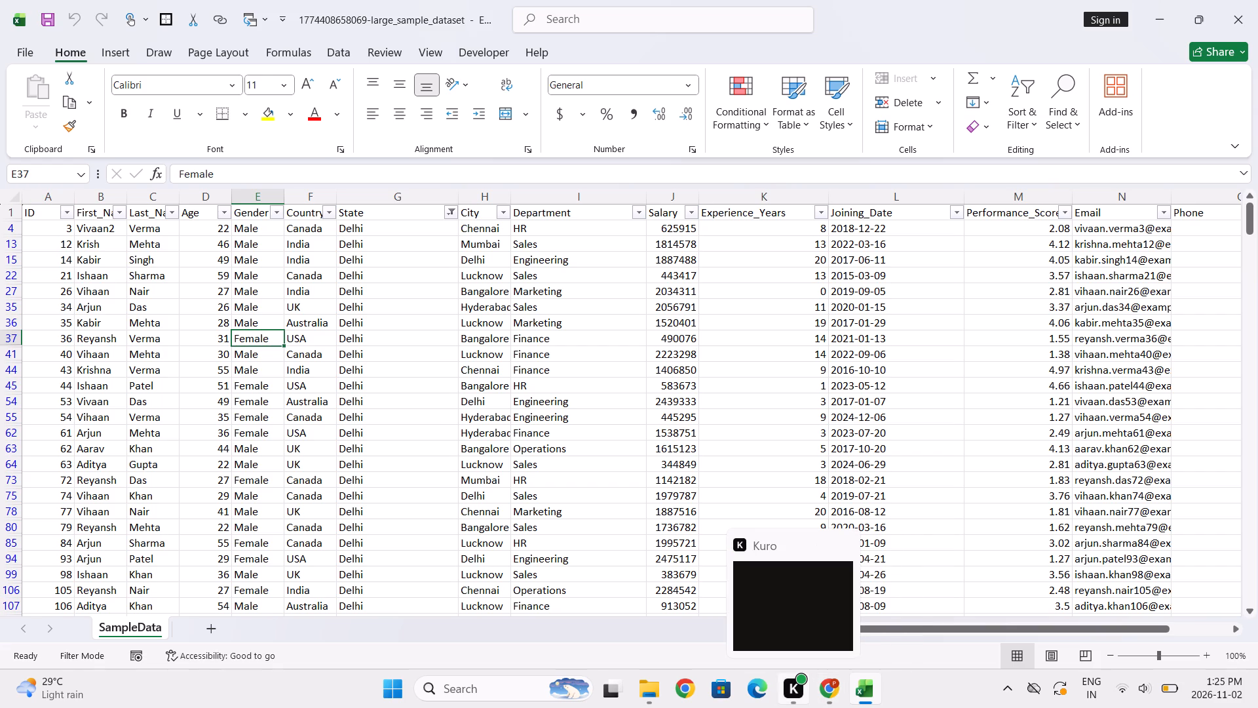
Reopen the recent Appying power Query & Refreshing data workbook and enable its external data connections on the SampleData sheet.
click(15, 60)
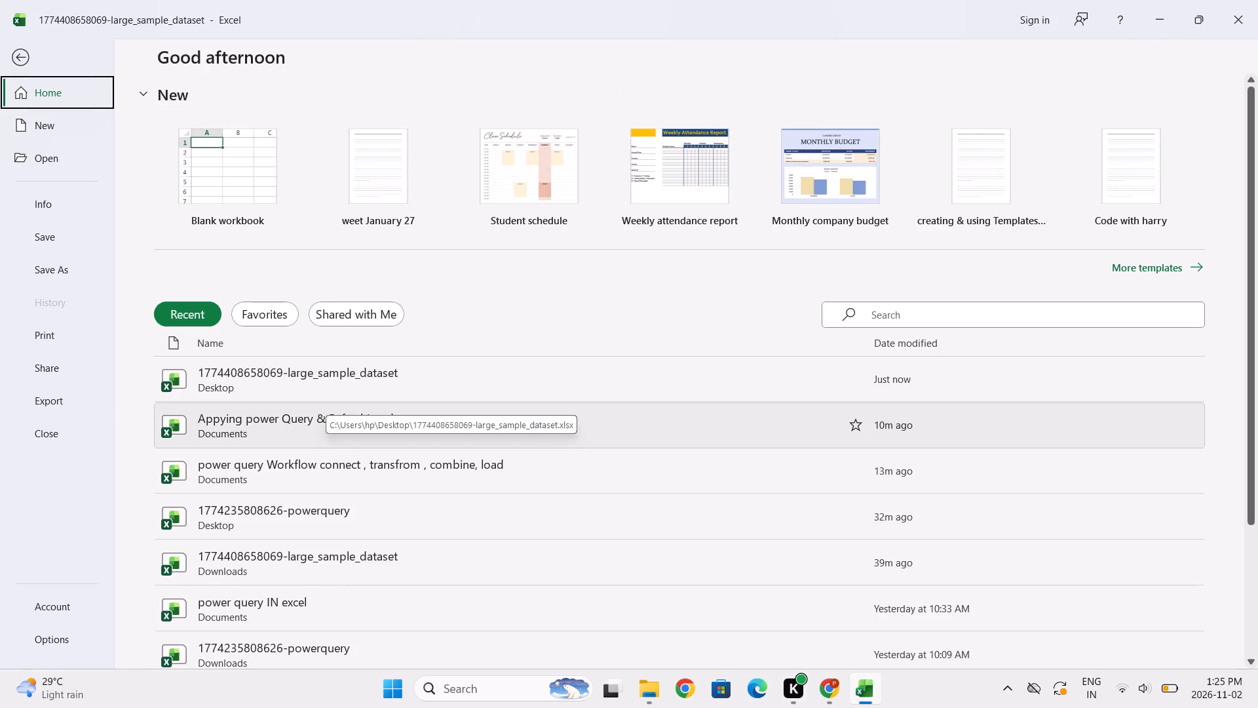
click(326, 412)
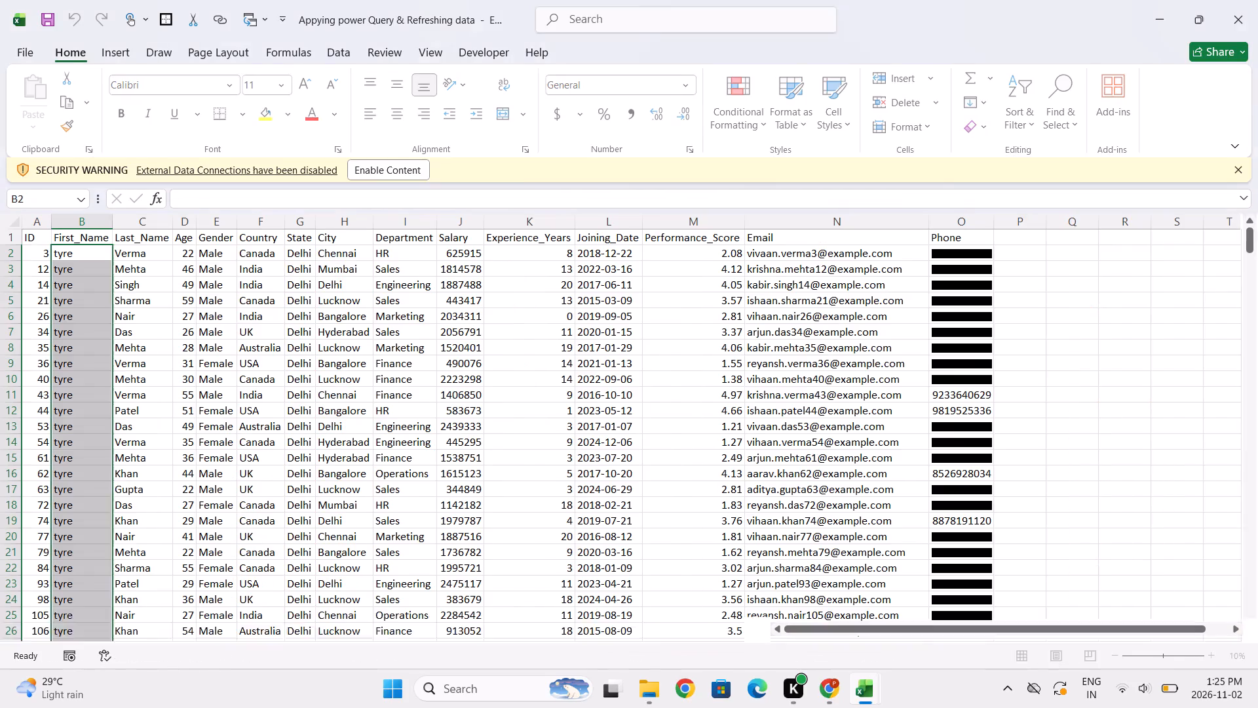
click(183, 630)
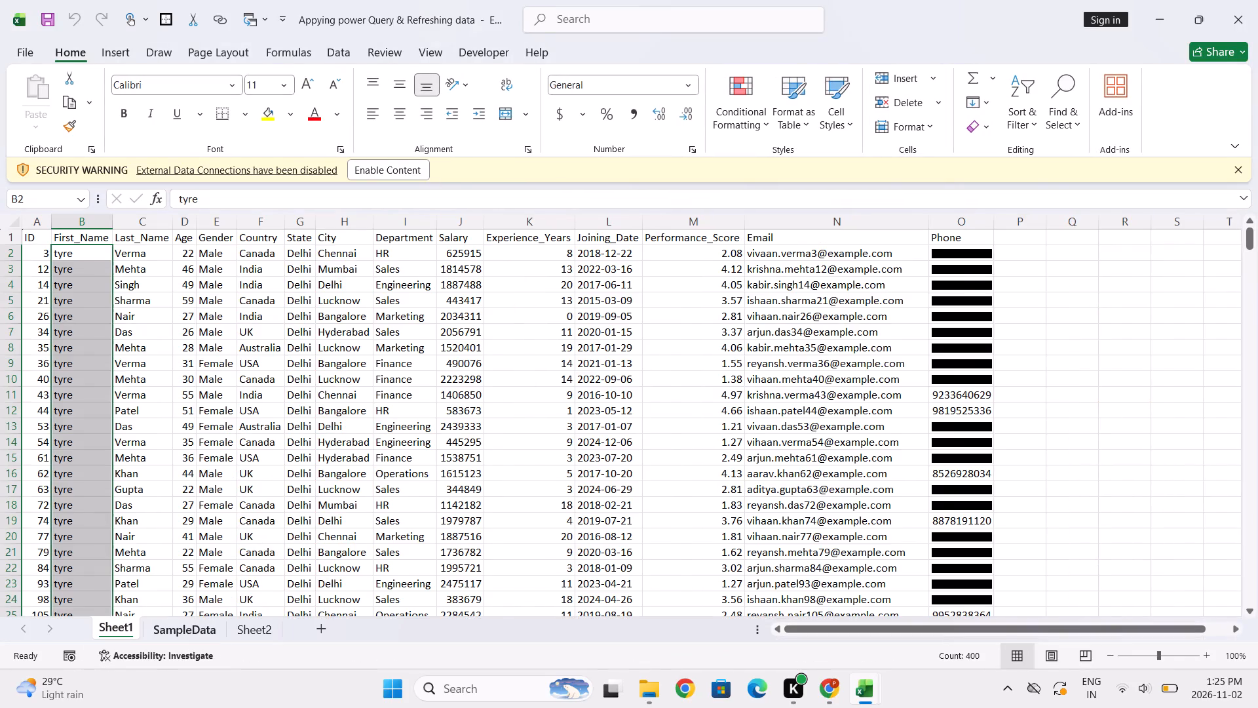
click(245, 621)
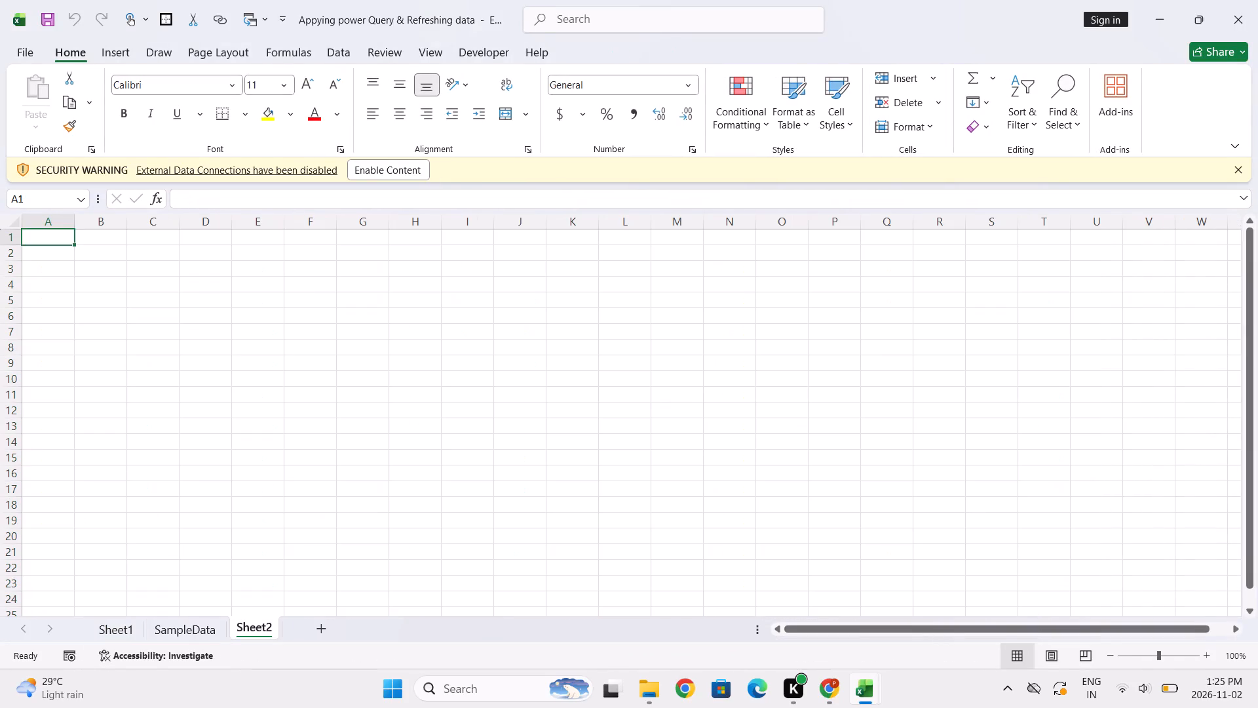
click(183, 625)
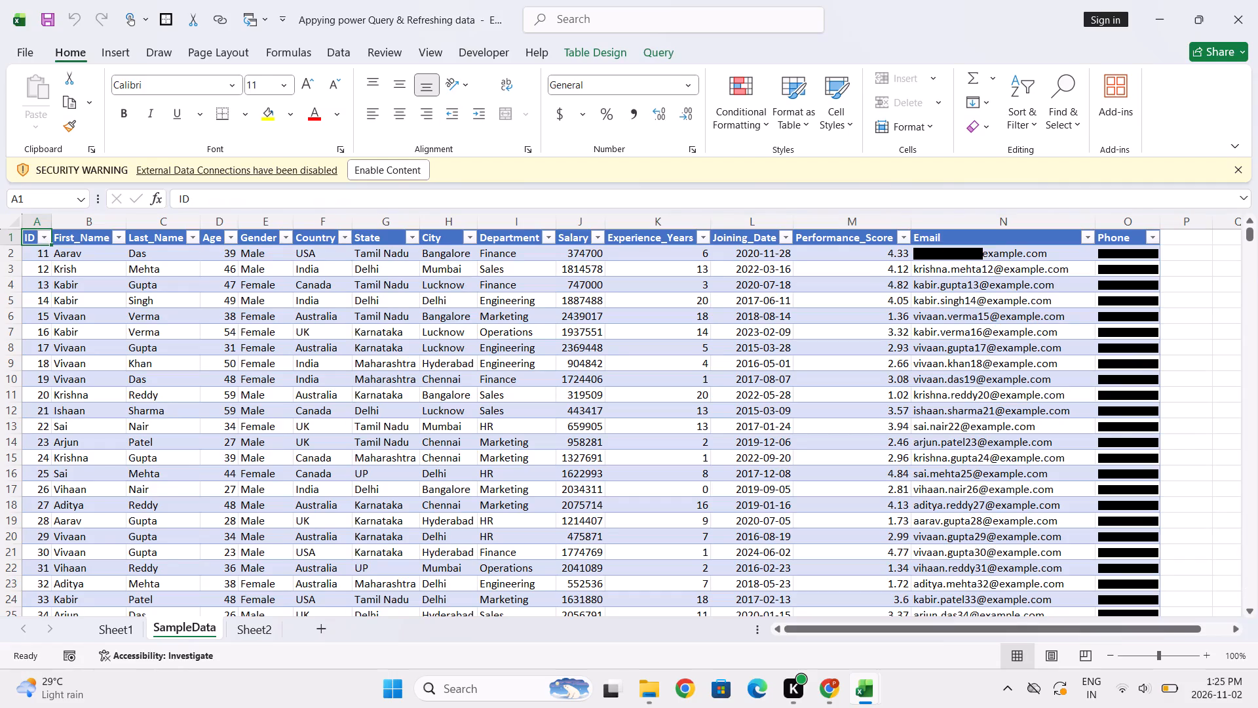
click(388, 160)
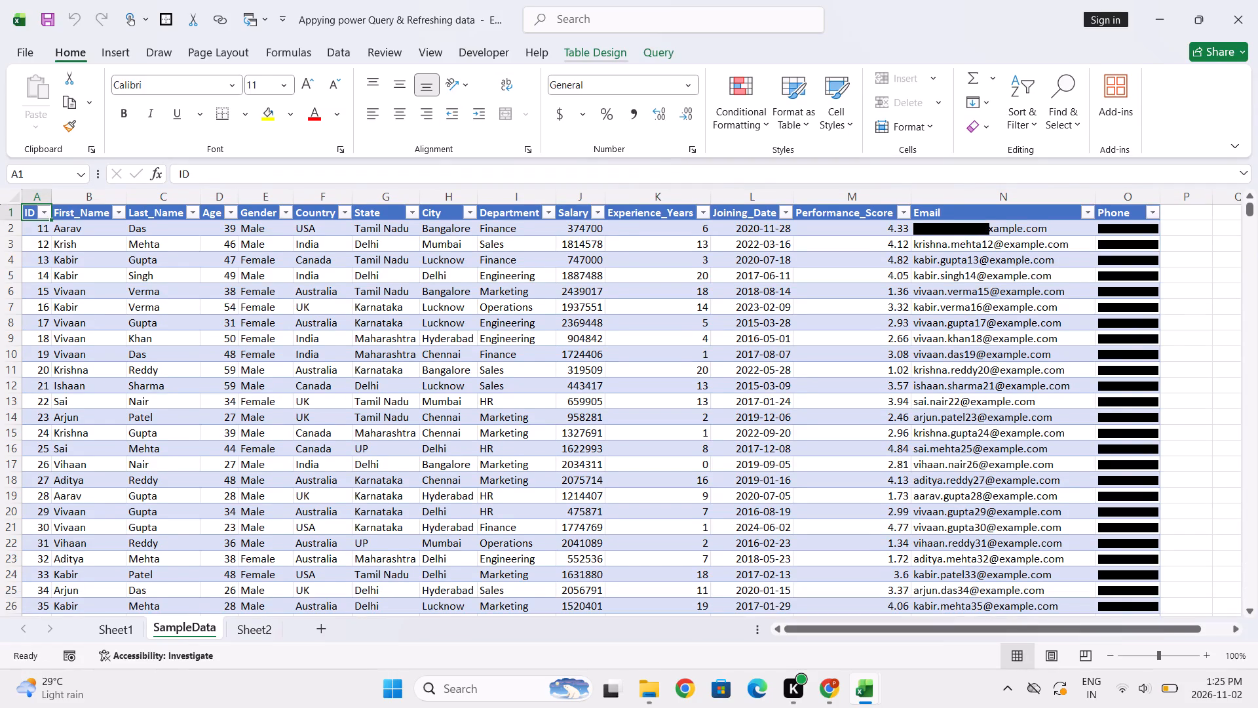
Refresh the SampleData query, requesting the refresh a second time while it runs.
click(647, 46)
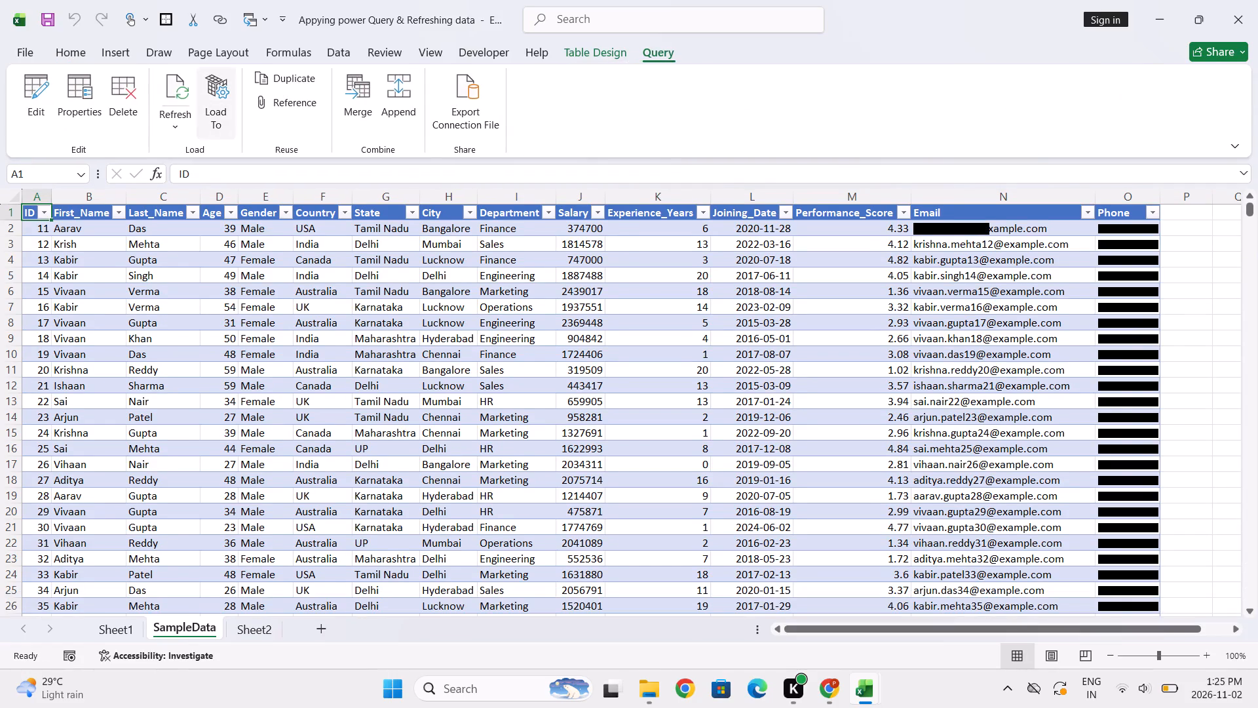
click(181, 111)
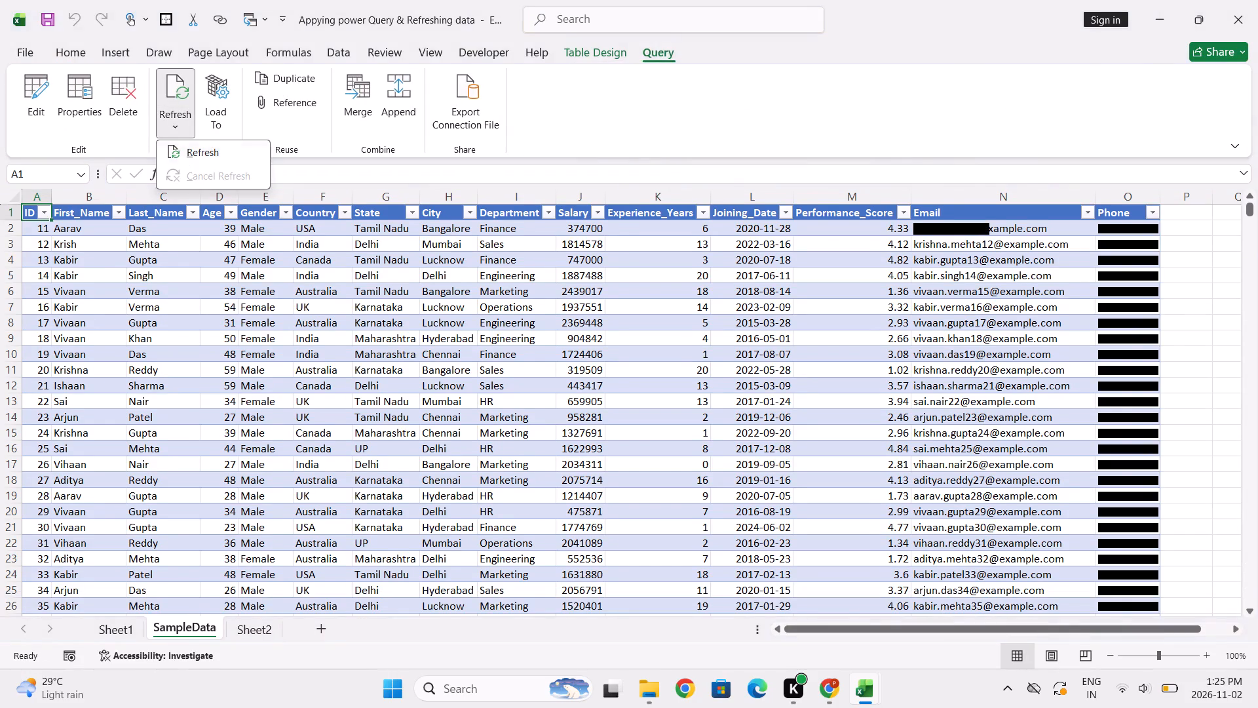
click(188, 150)
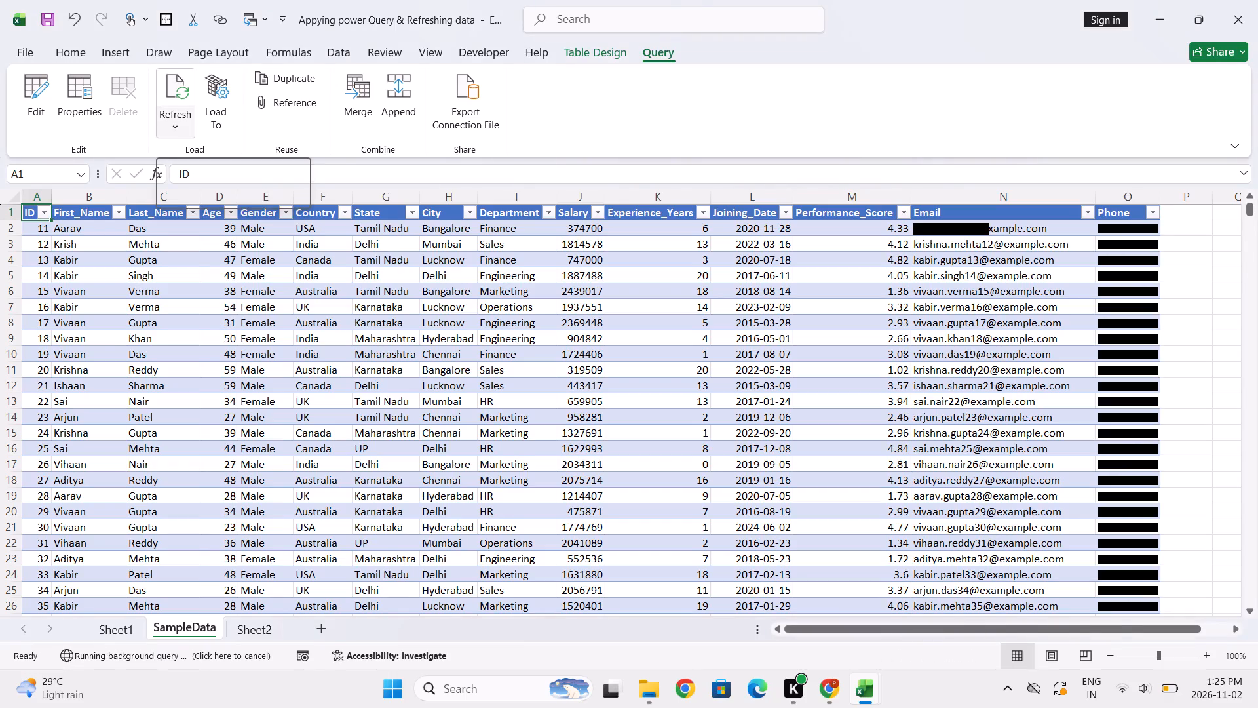
click(179, 123)
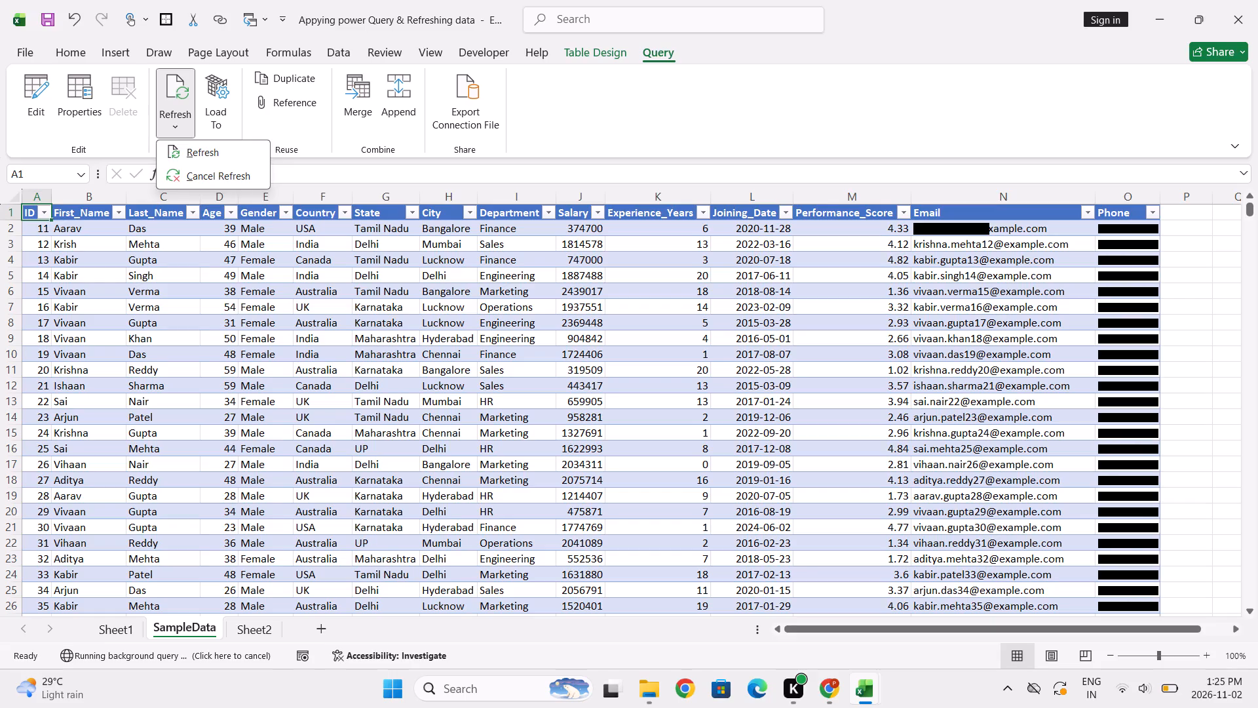
click(206, 157)
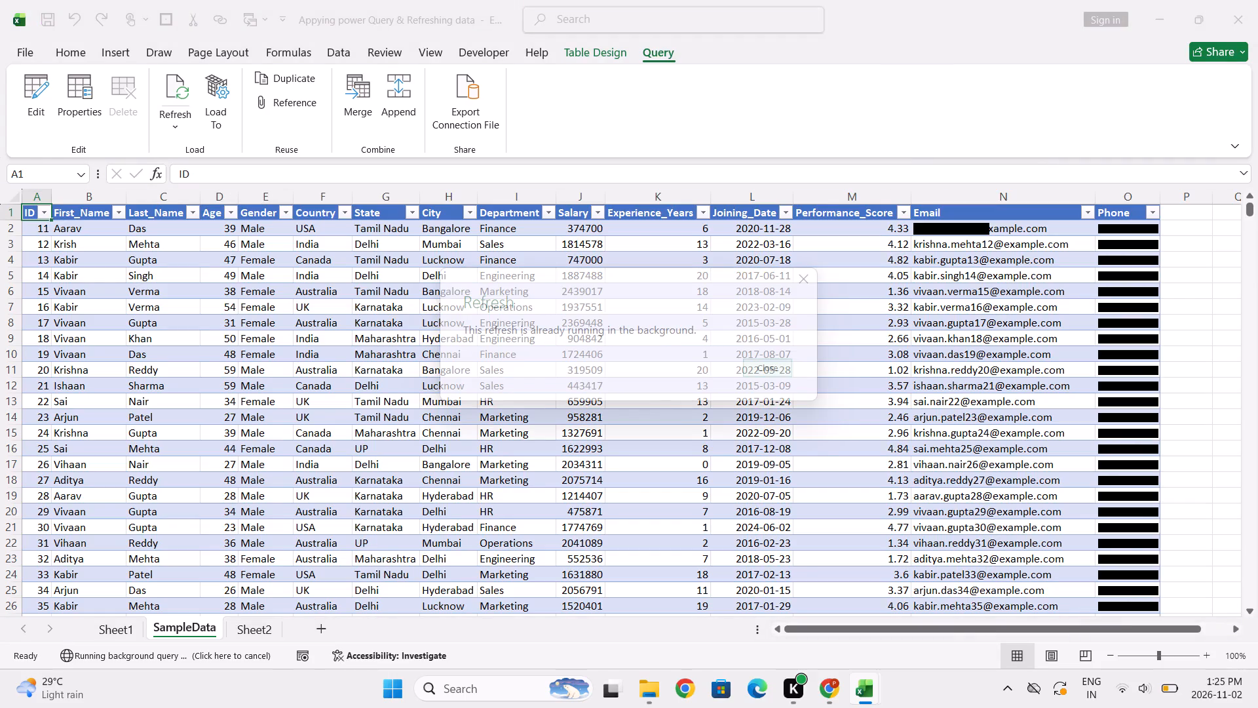
click(758, 367)
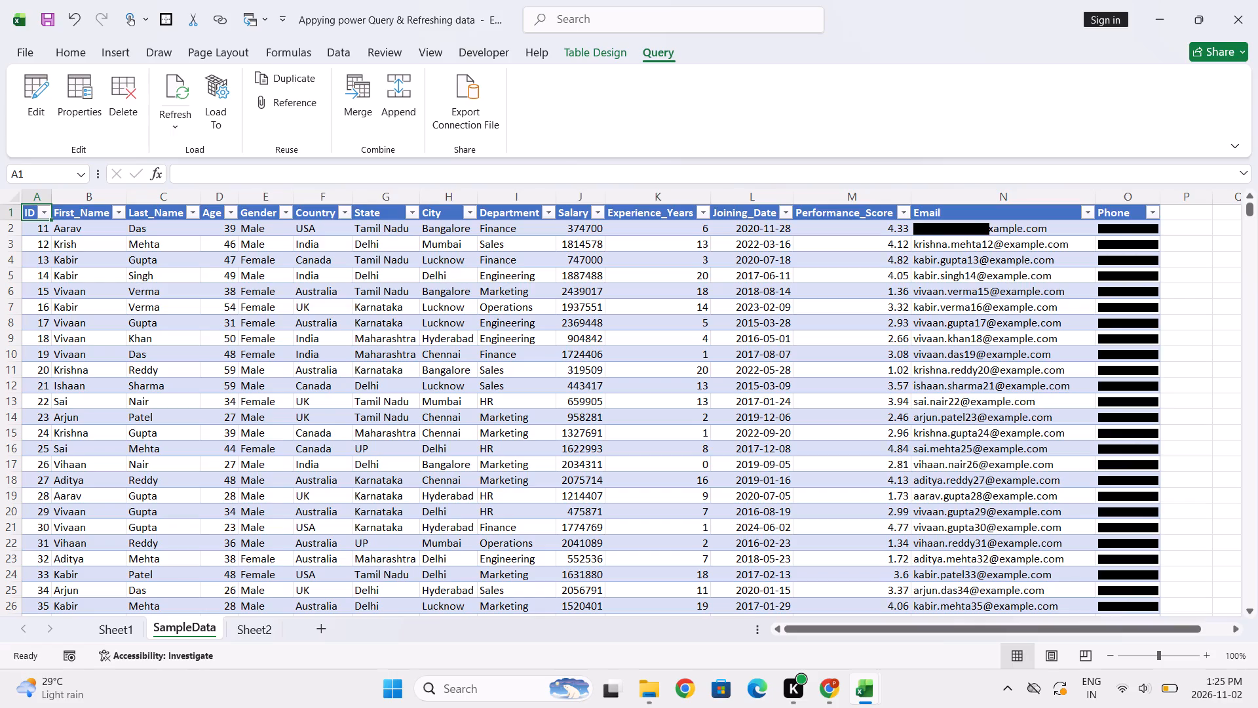
click(26, 56)
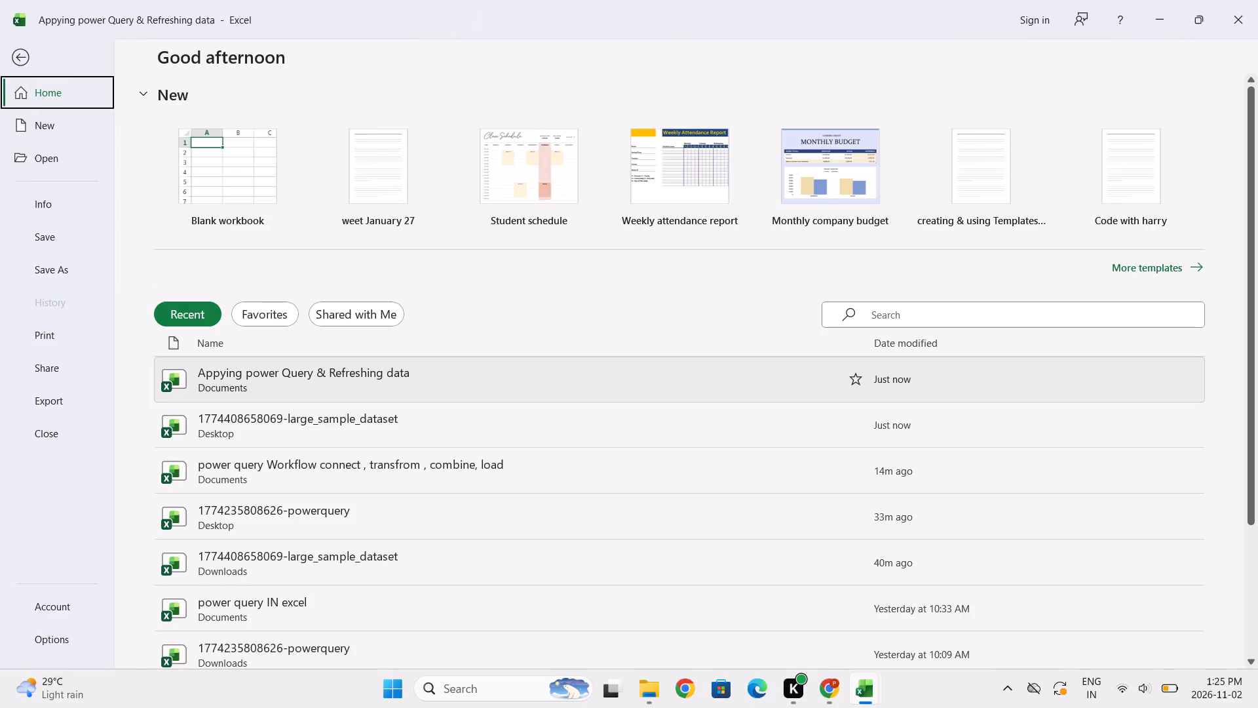
click(271, 418)
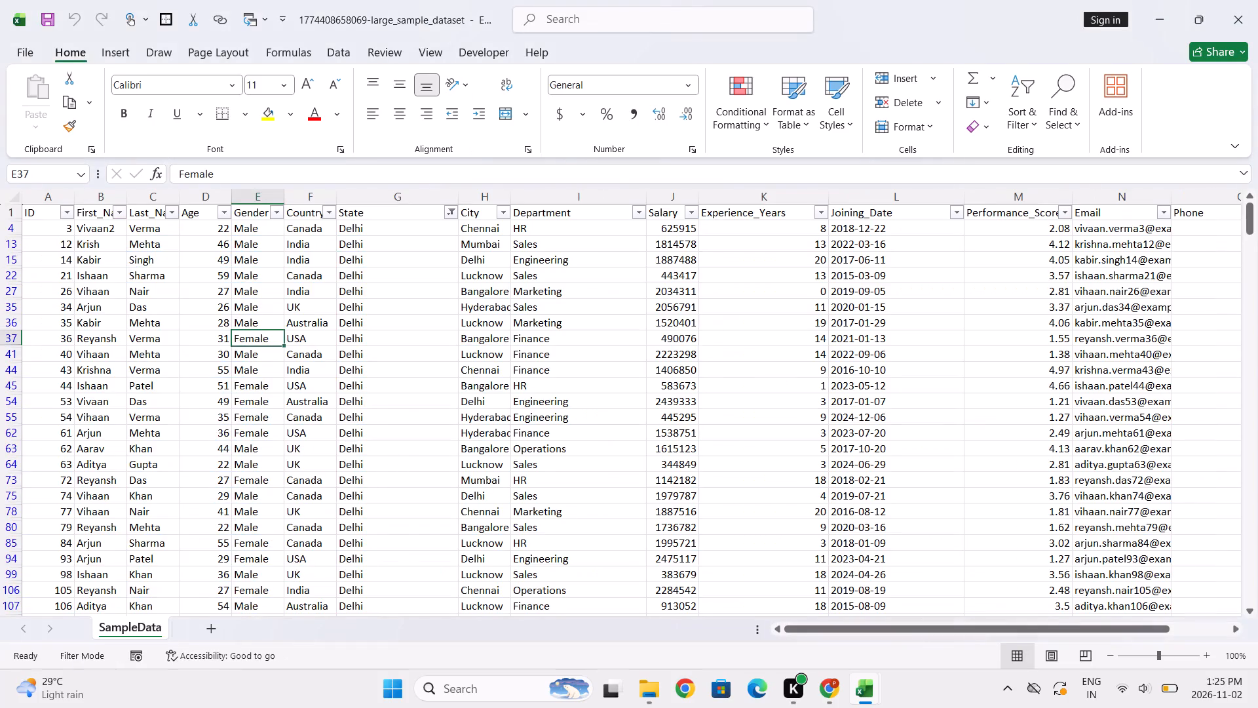
click(104, 225)
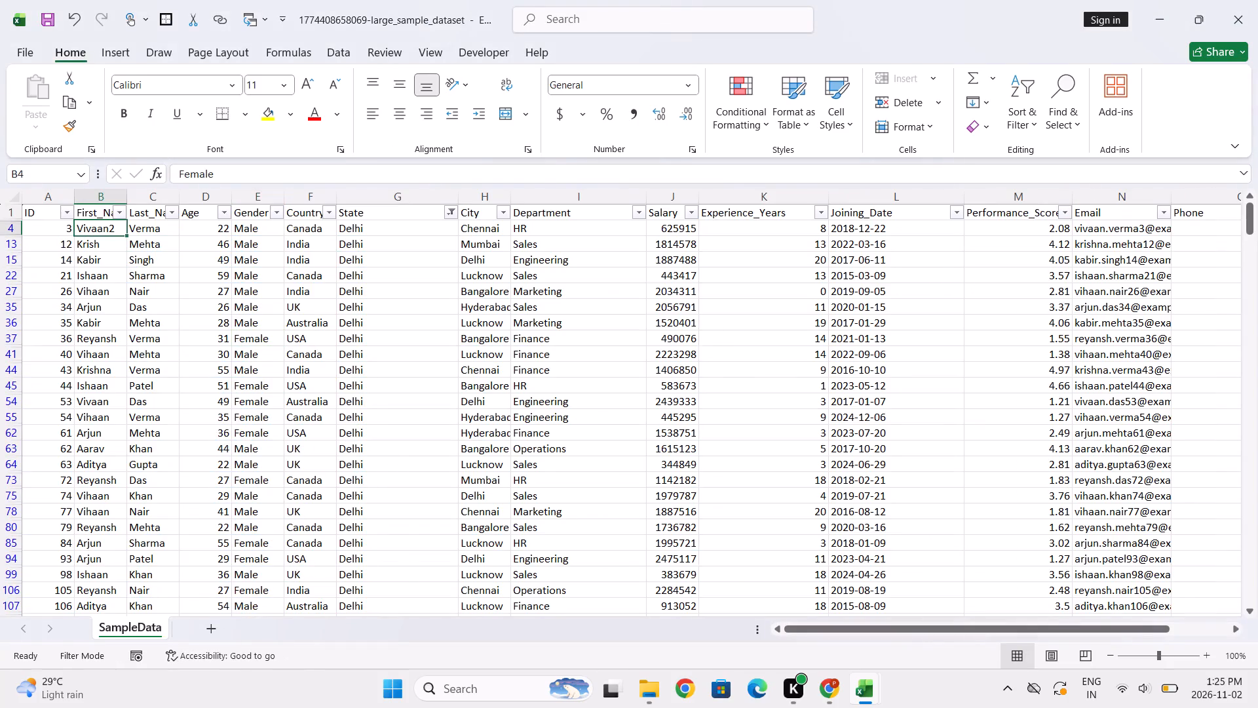
click(64, 210)
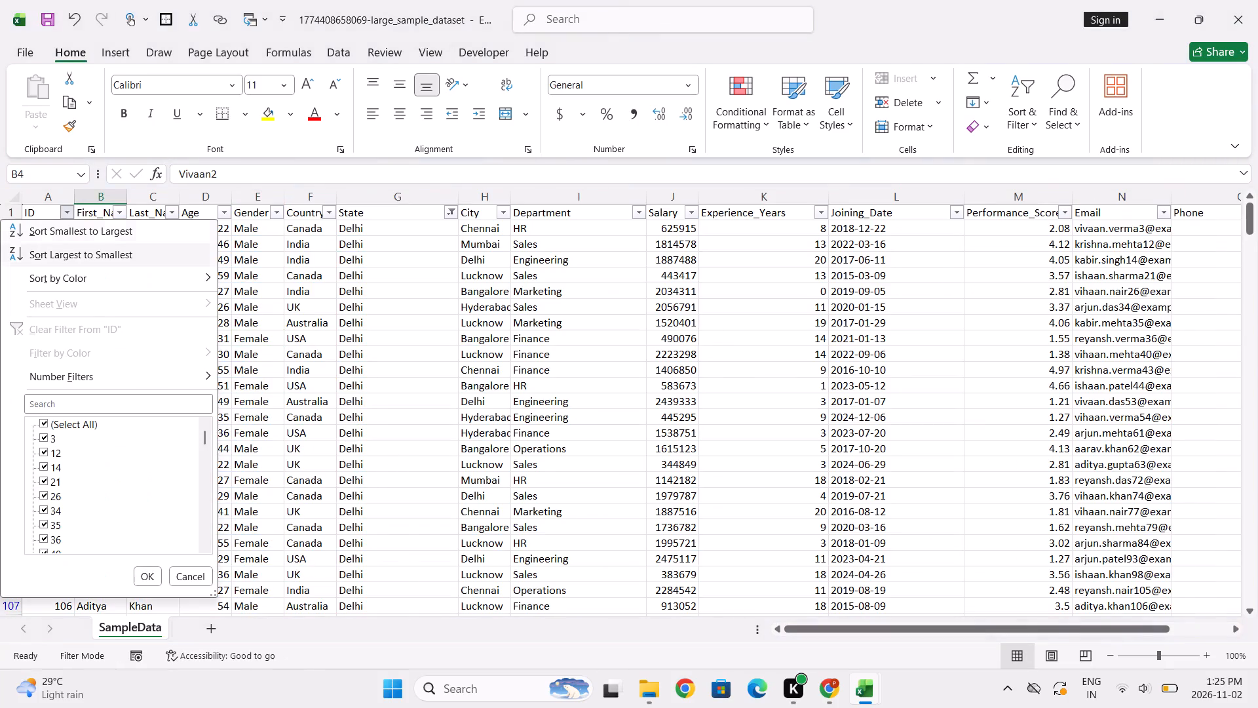
click(282, 327)
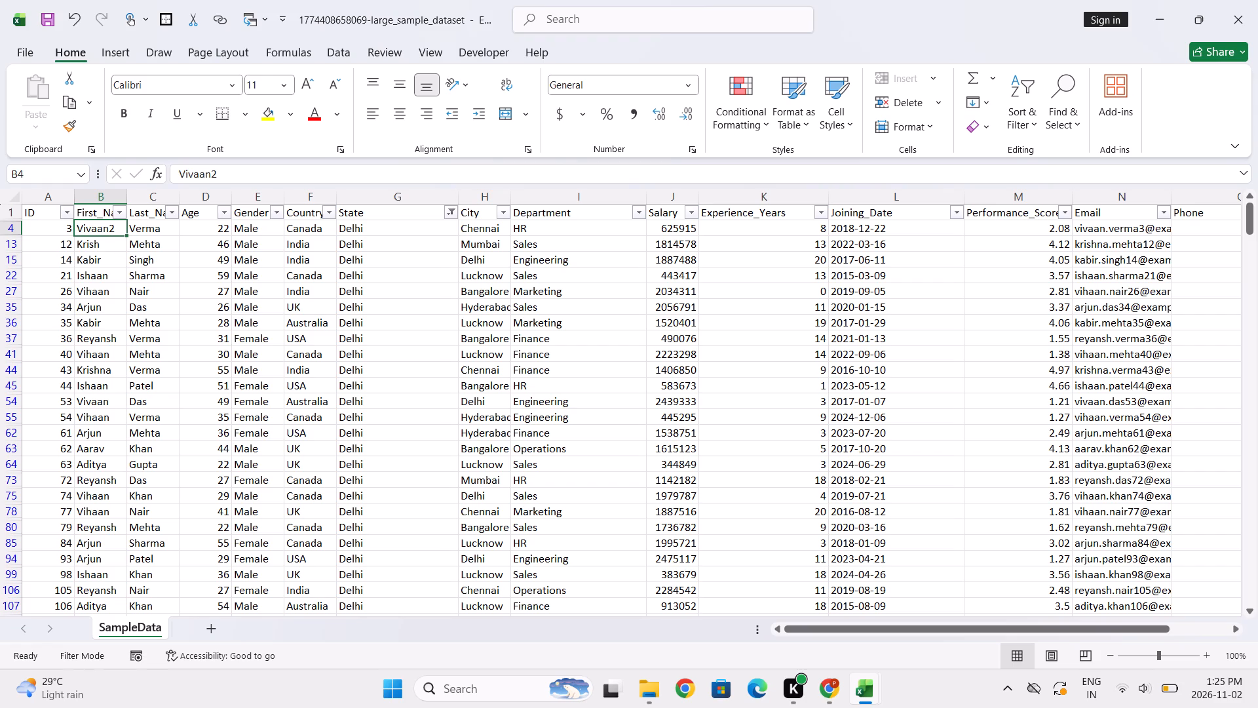
key(BackSpace)
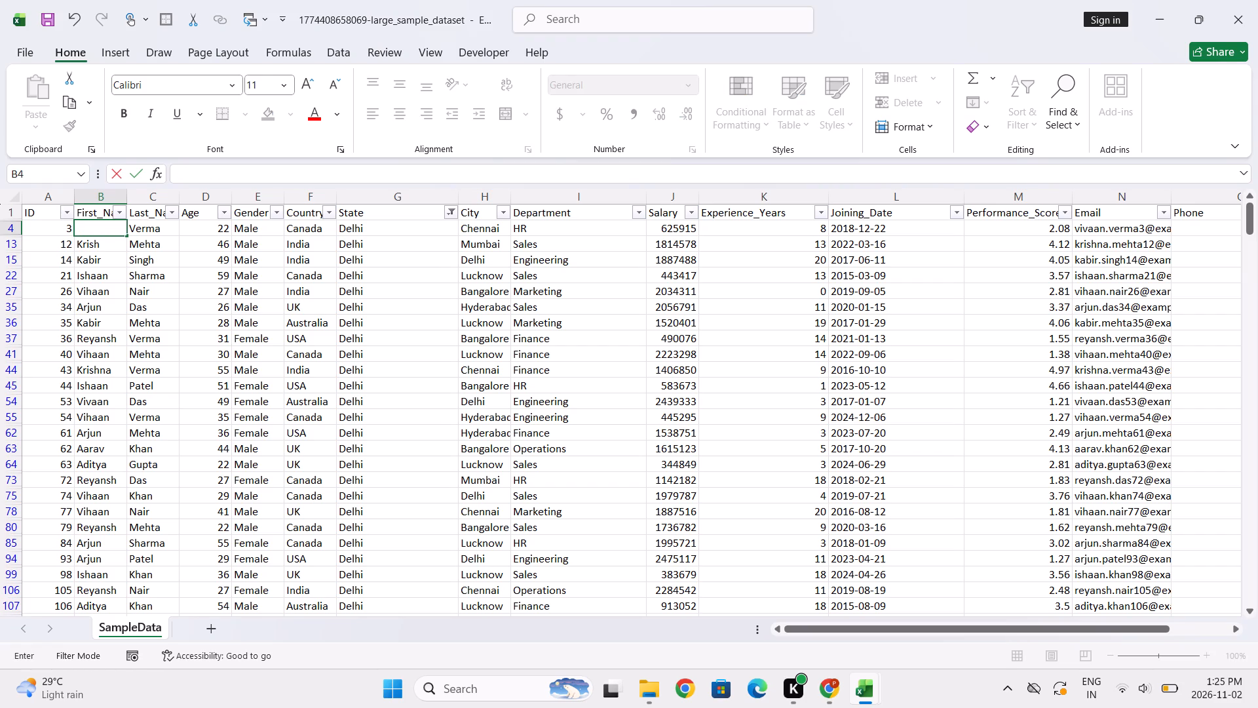
text(tyre)
triple_click(126, 237)
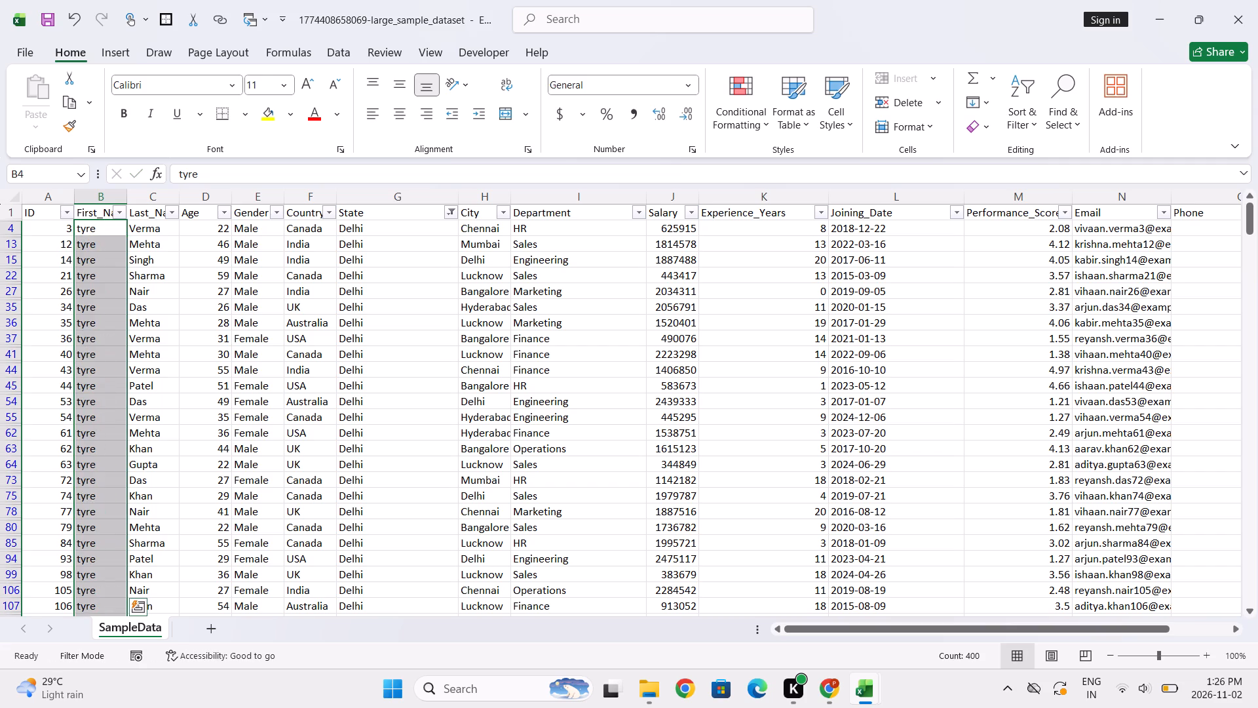
Close the dataset workbook, saving its changes as a separate Excel Workbook on the Desktop under the suggested file name.
click(1239, 17)
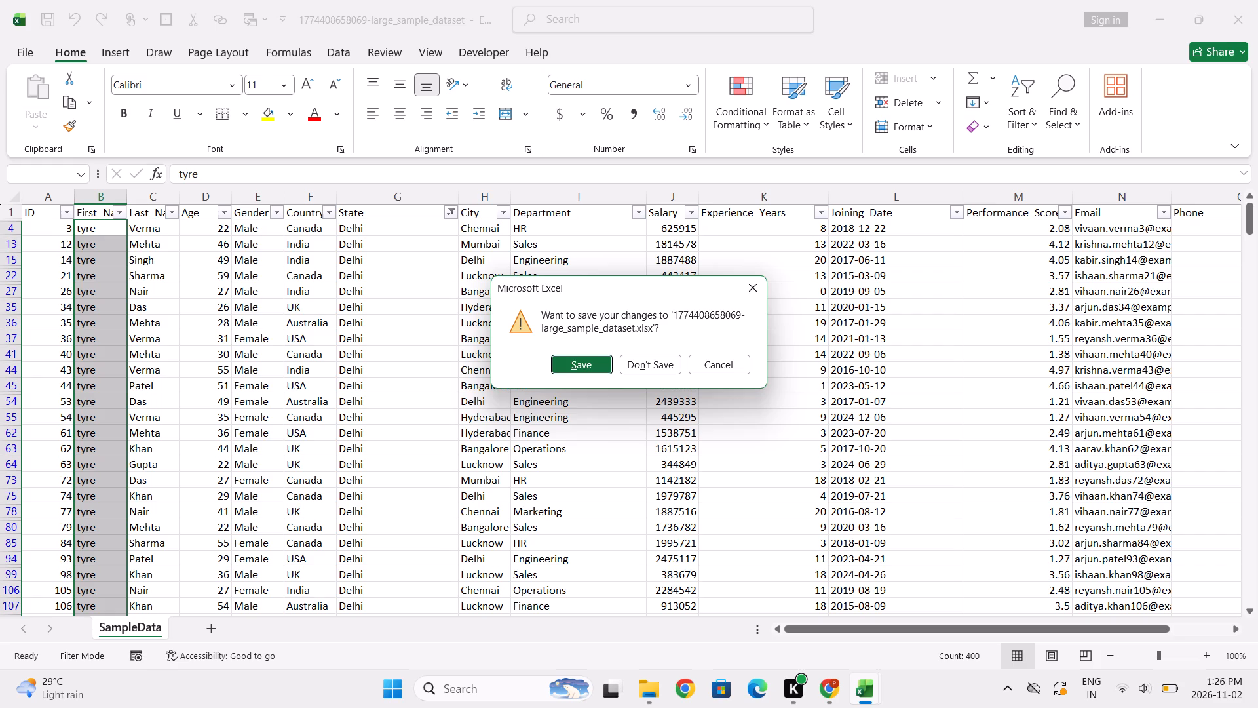
click(587, 361)
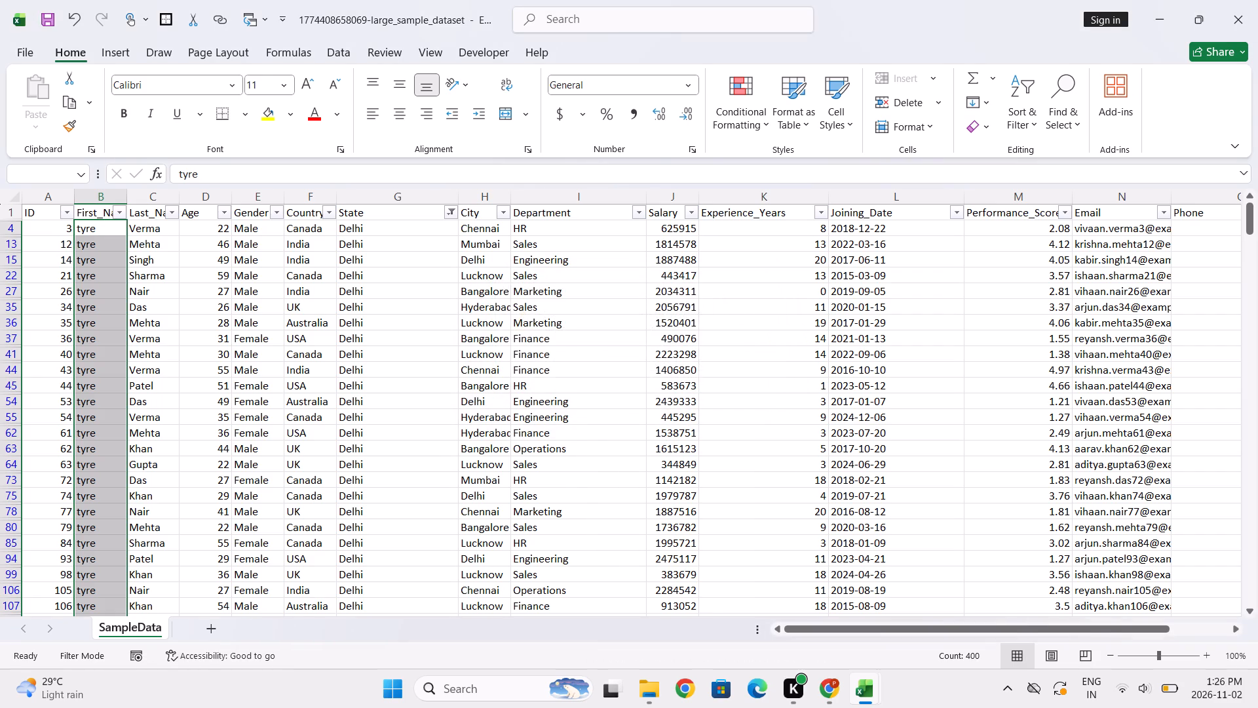
click(1248, 21)
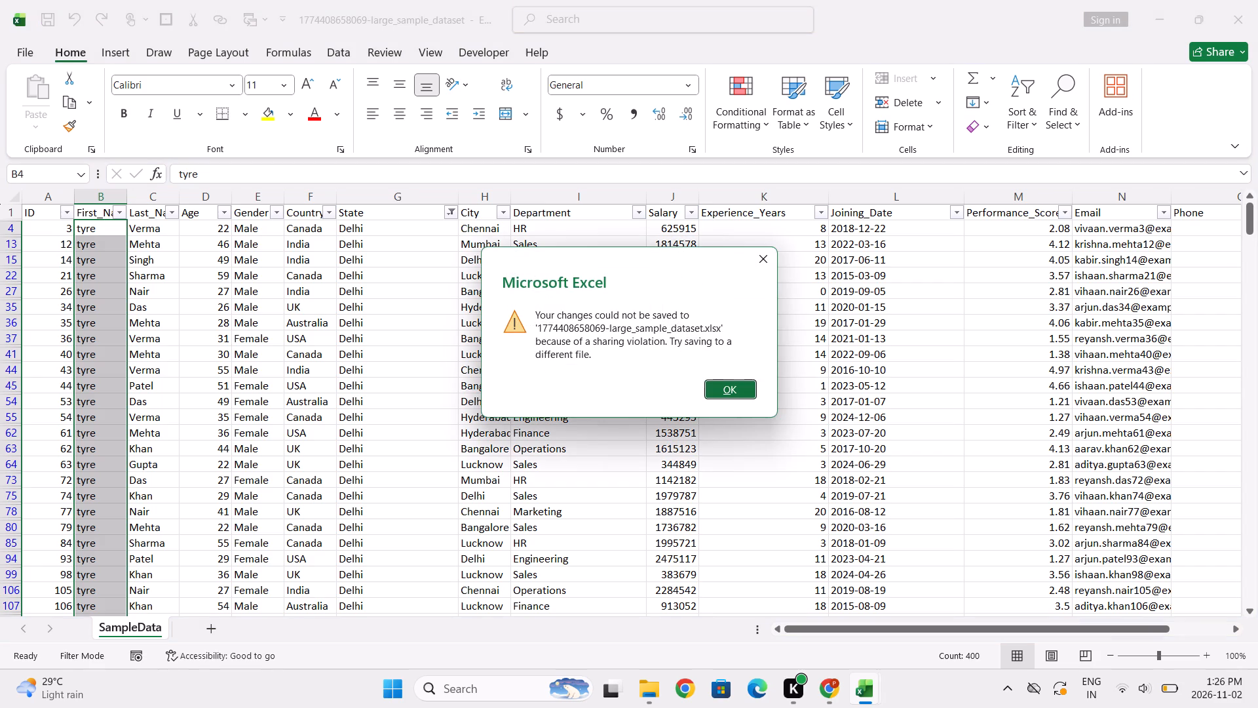
click(721, 385)
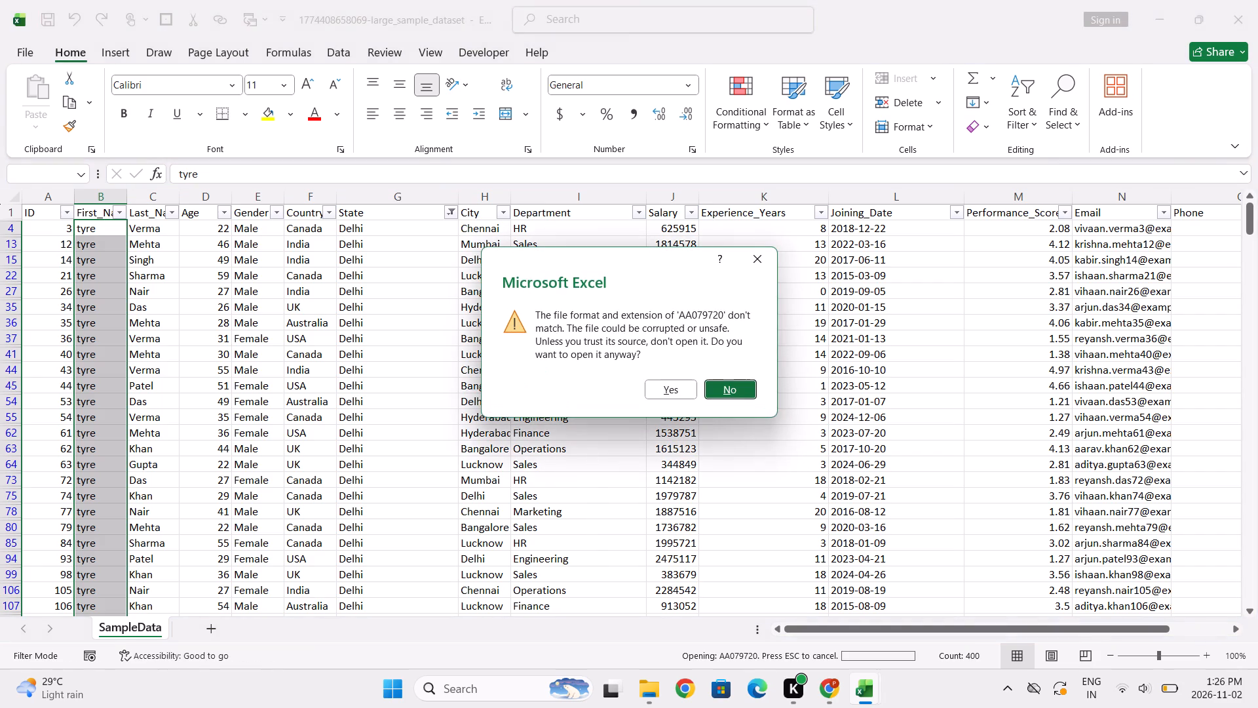
click(671, 387)
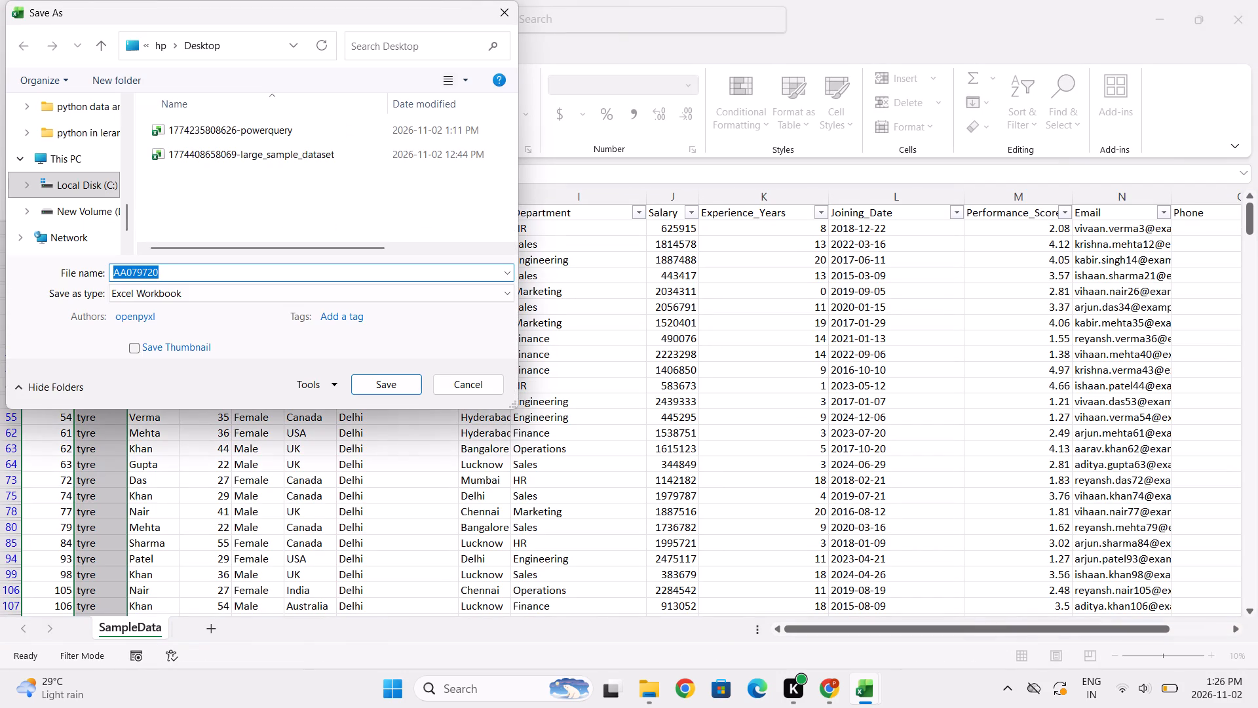
click(379, 383)
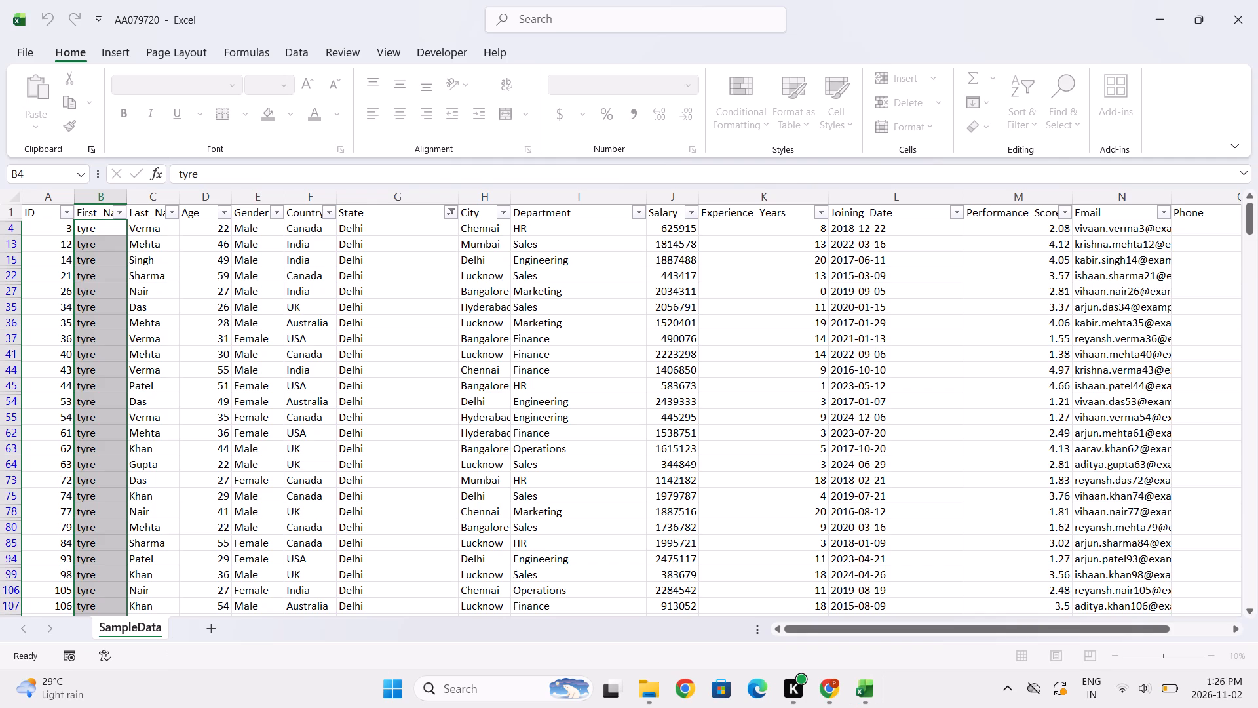
click(16, 58)
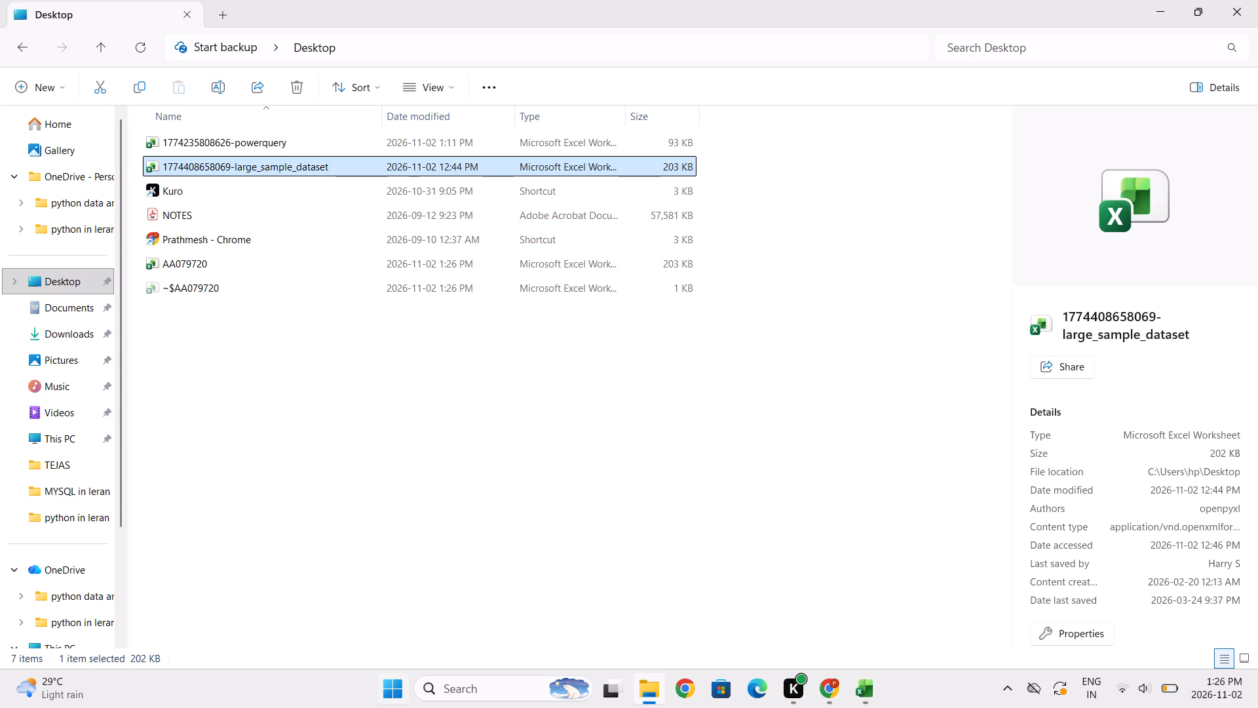
Reopen the recent Appying power Query & Refreshing data workbook.
click(396, 690)
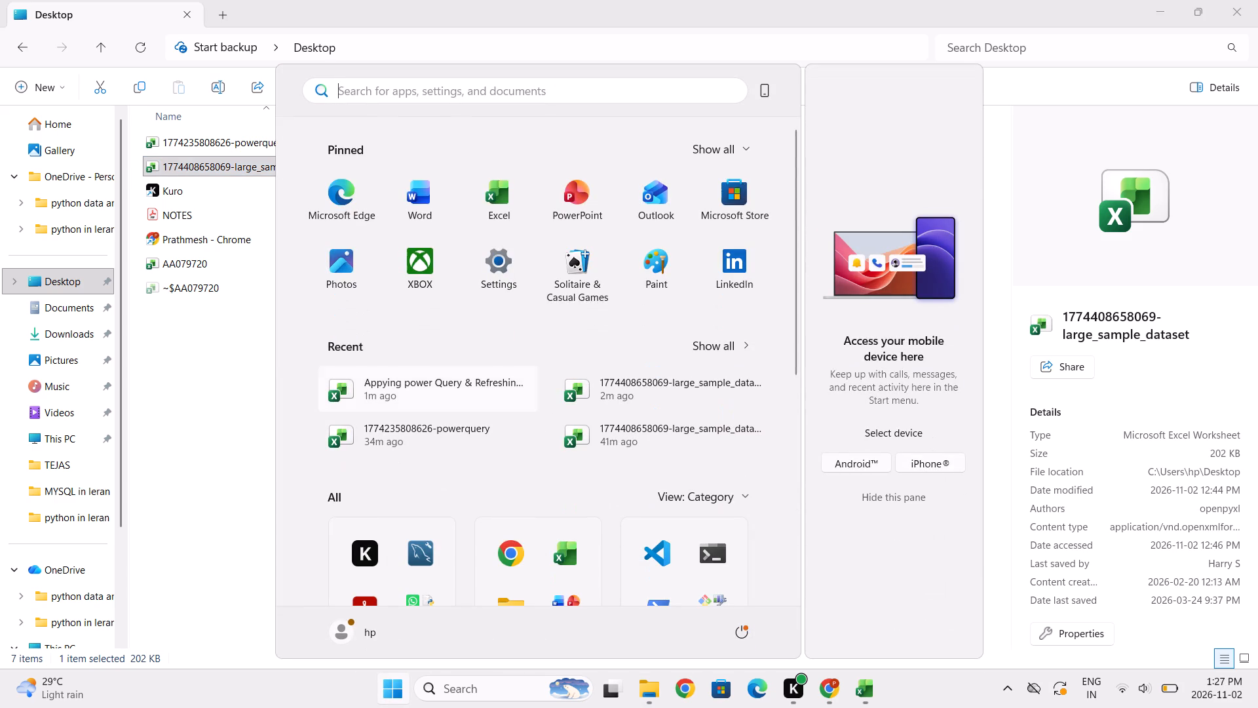
click(421, 395)
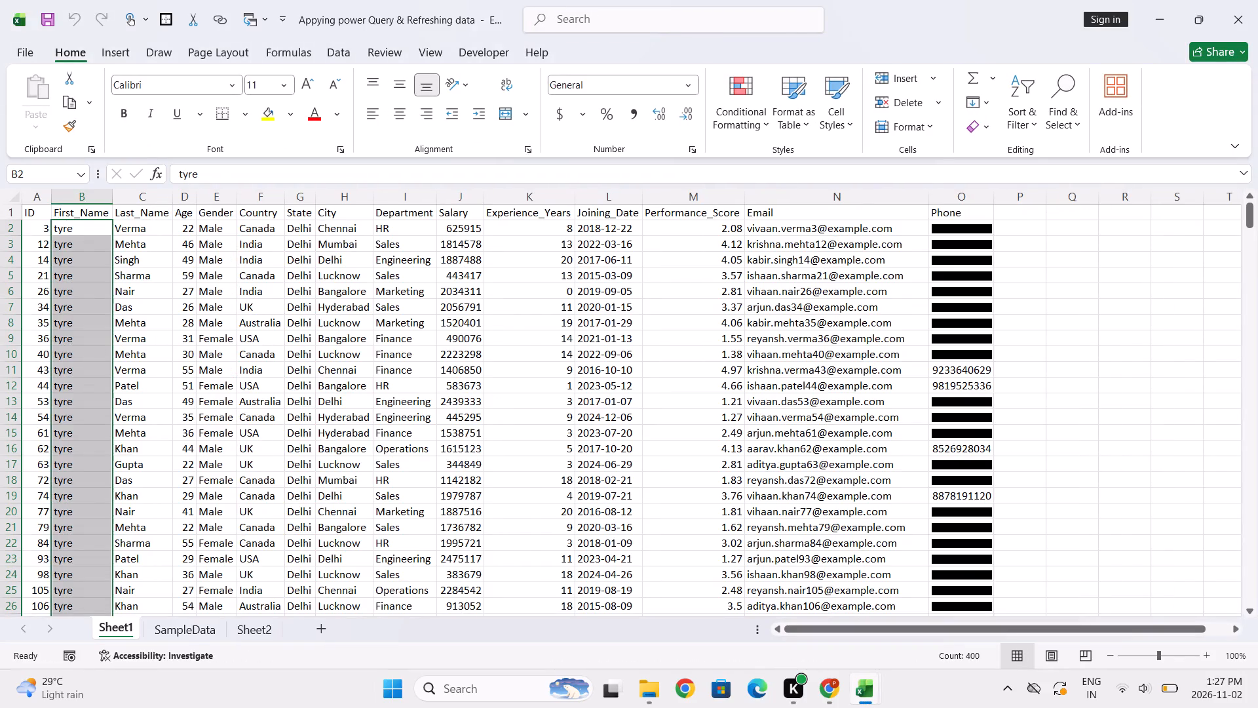
On the SampleData sheet, refresh the query table from its source and dismiss the repeated refresh request.
click(197, 637)
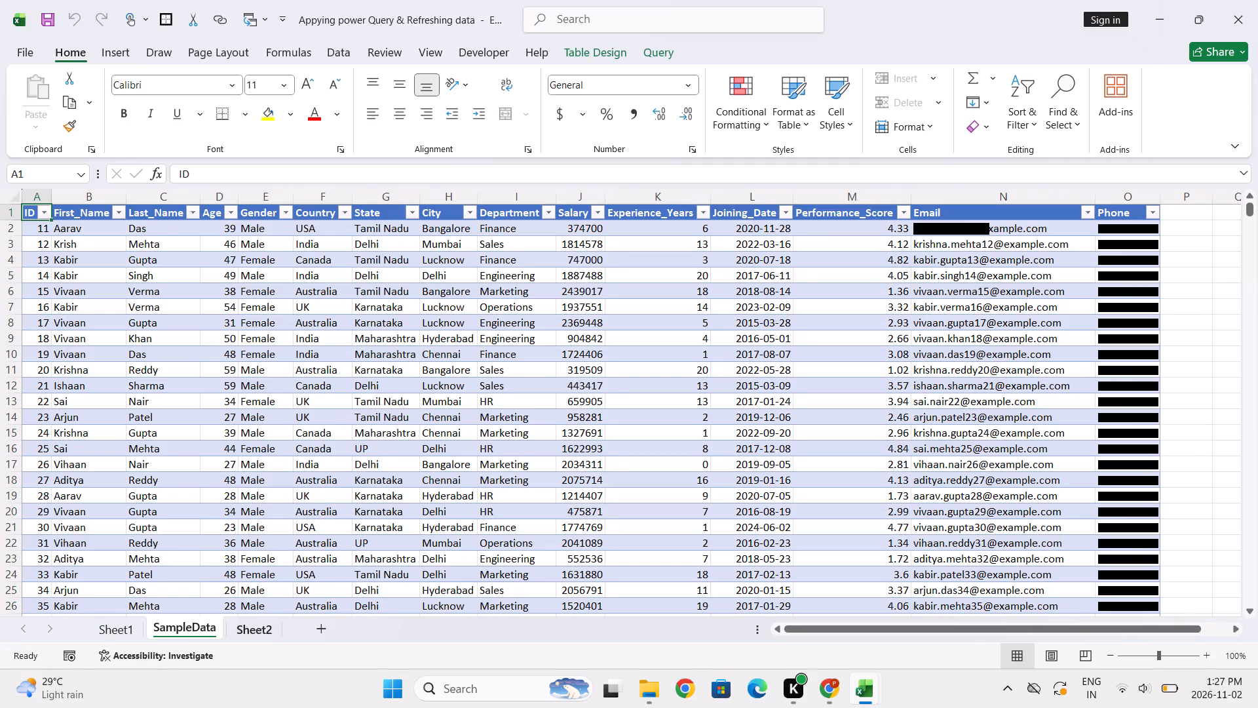
click(247, 626)
click(202, 627)
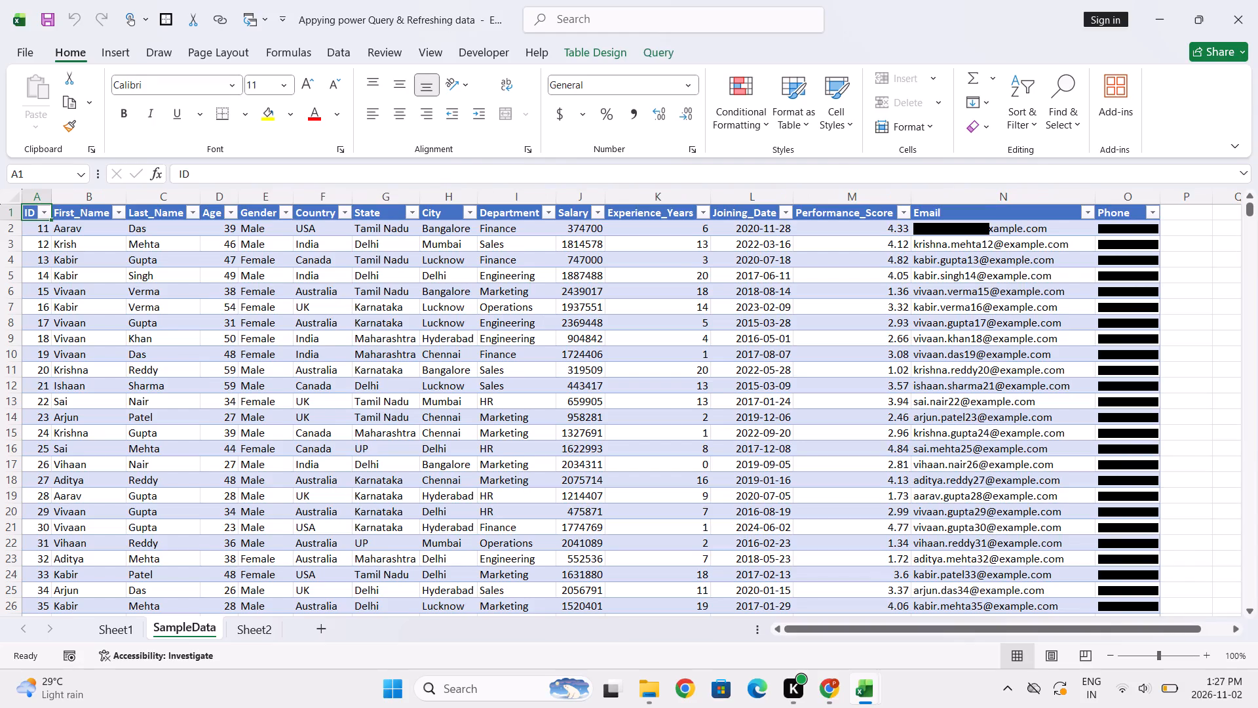
click(646, 50)
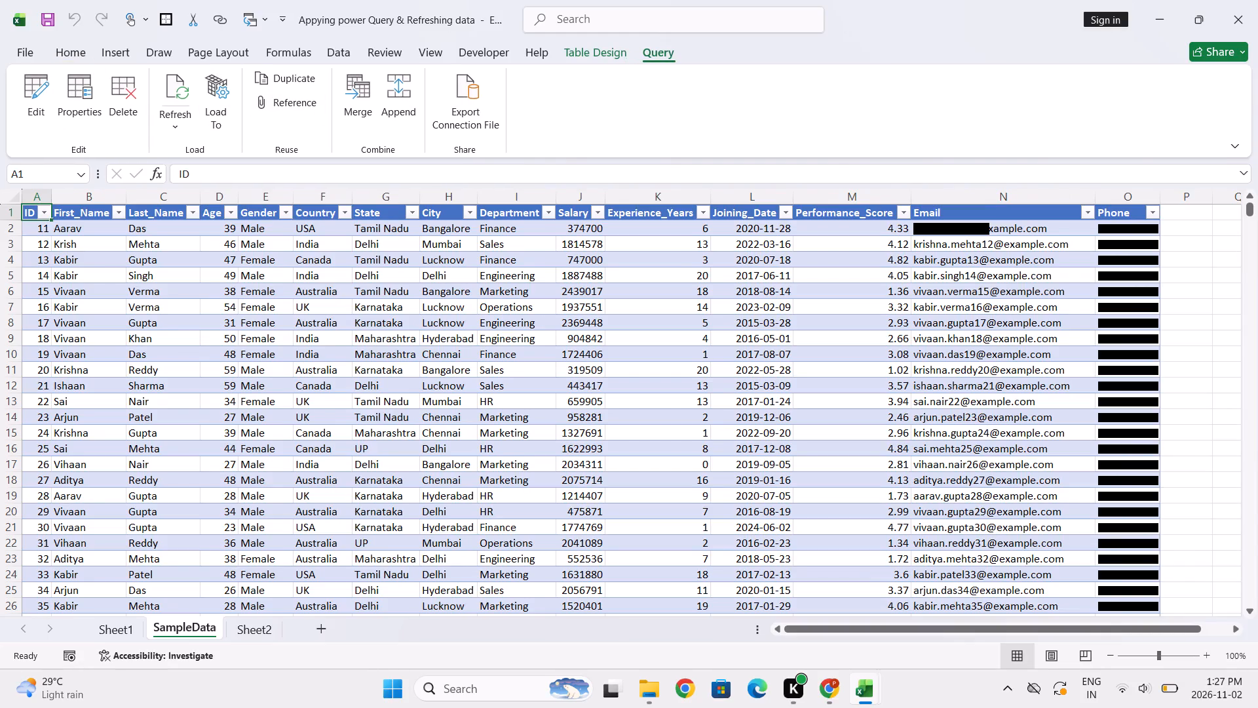
click(164, 111)
click(181, 149)
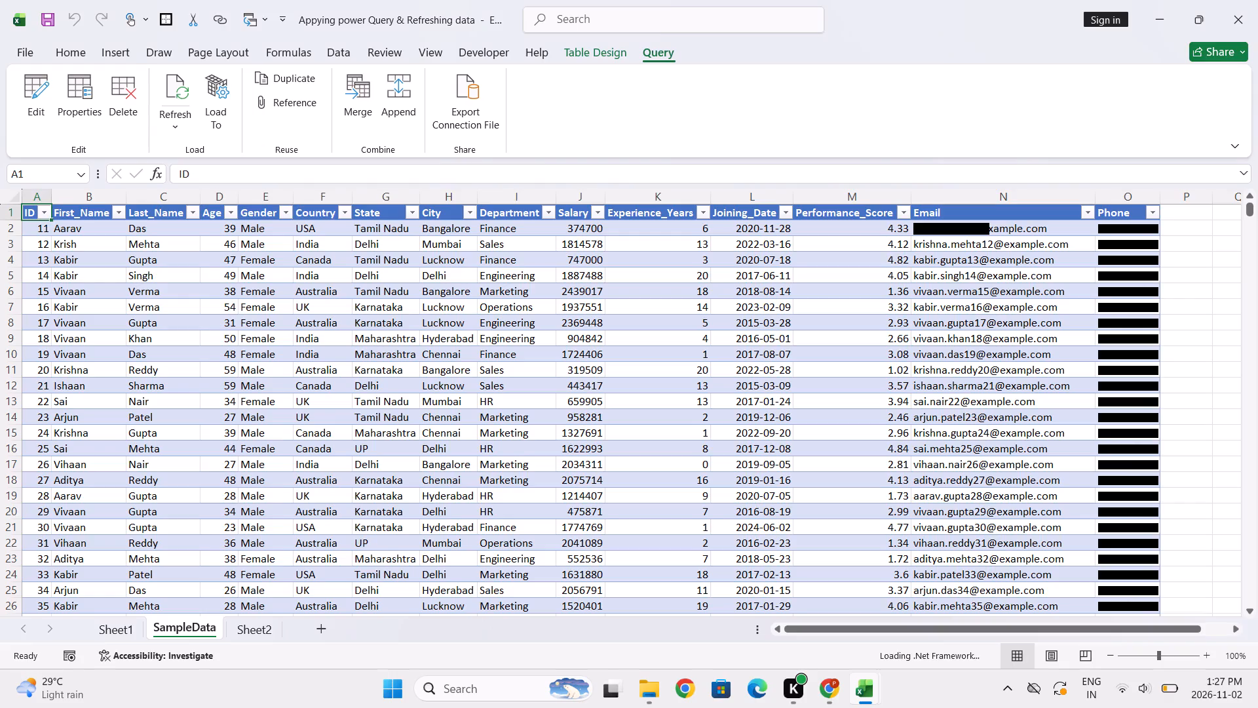
click(176, 93)
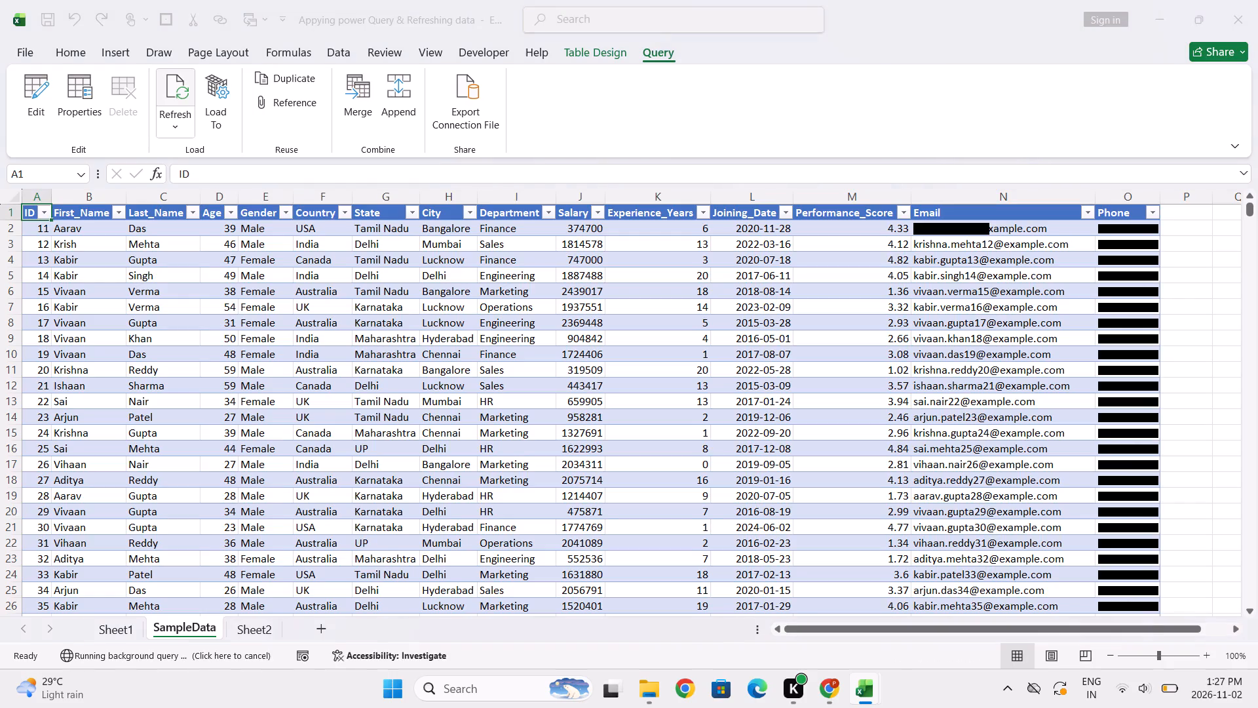
click(162, 116)
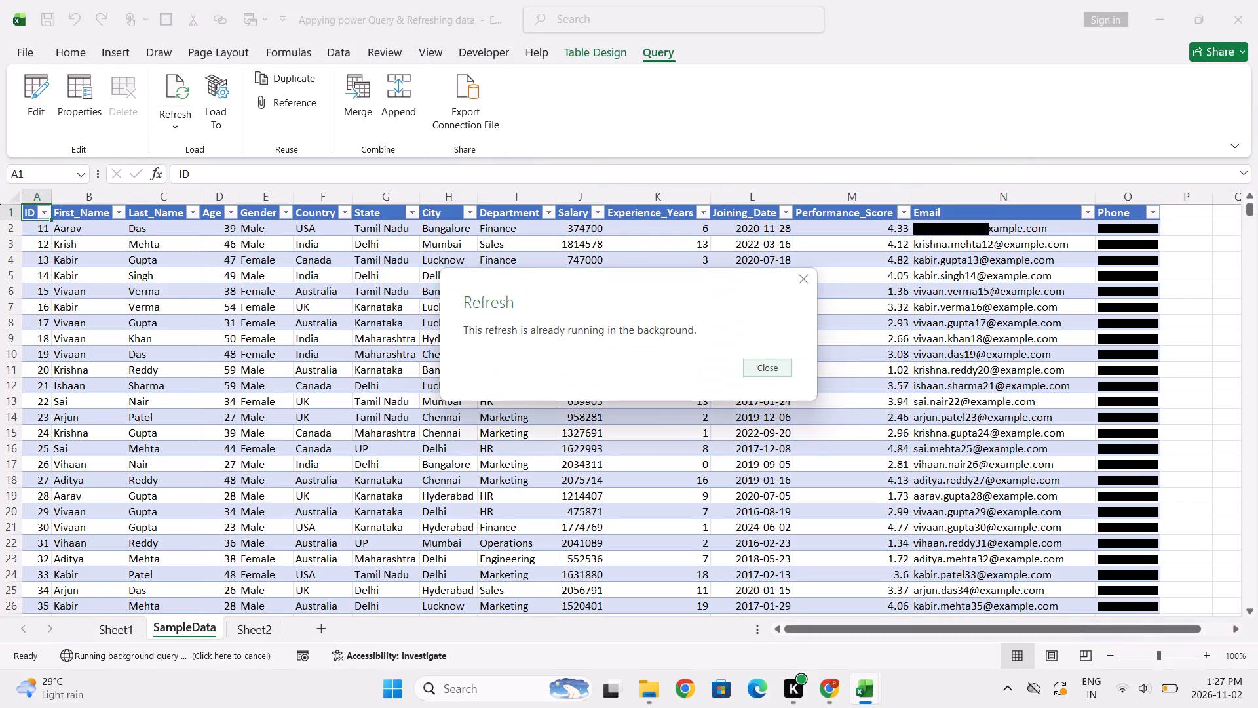
click(756, 365)
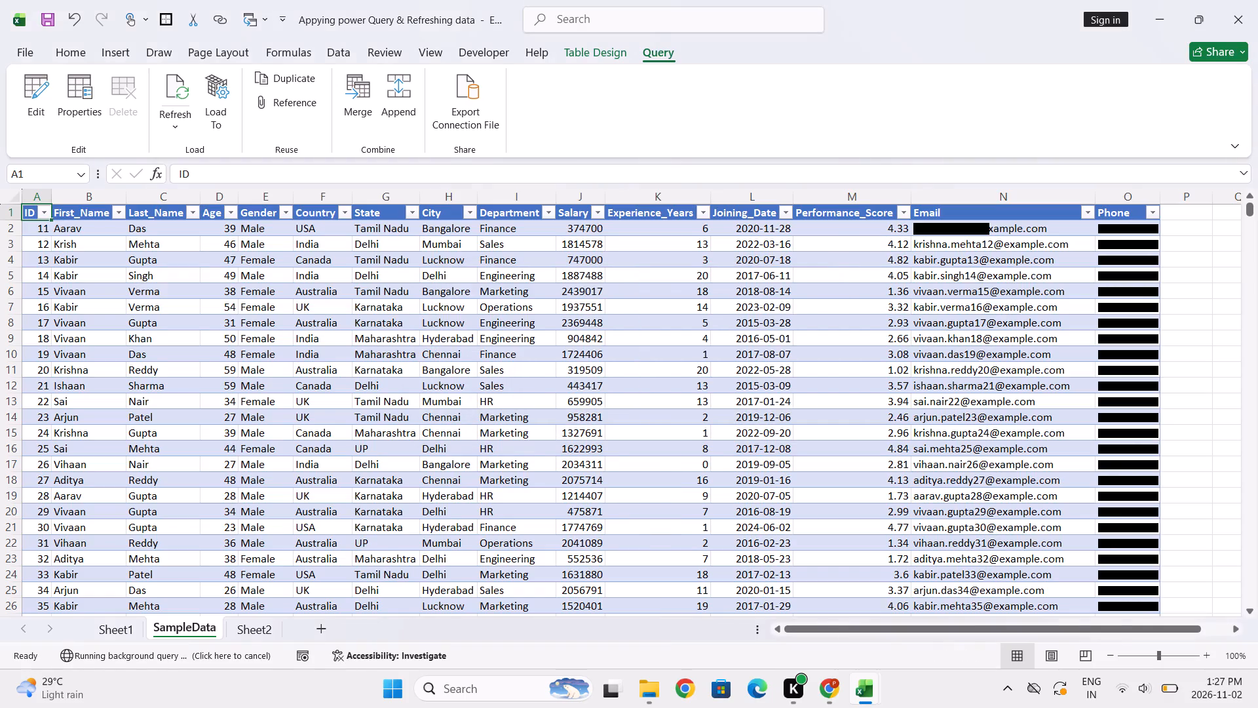
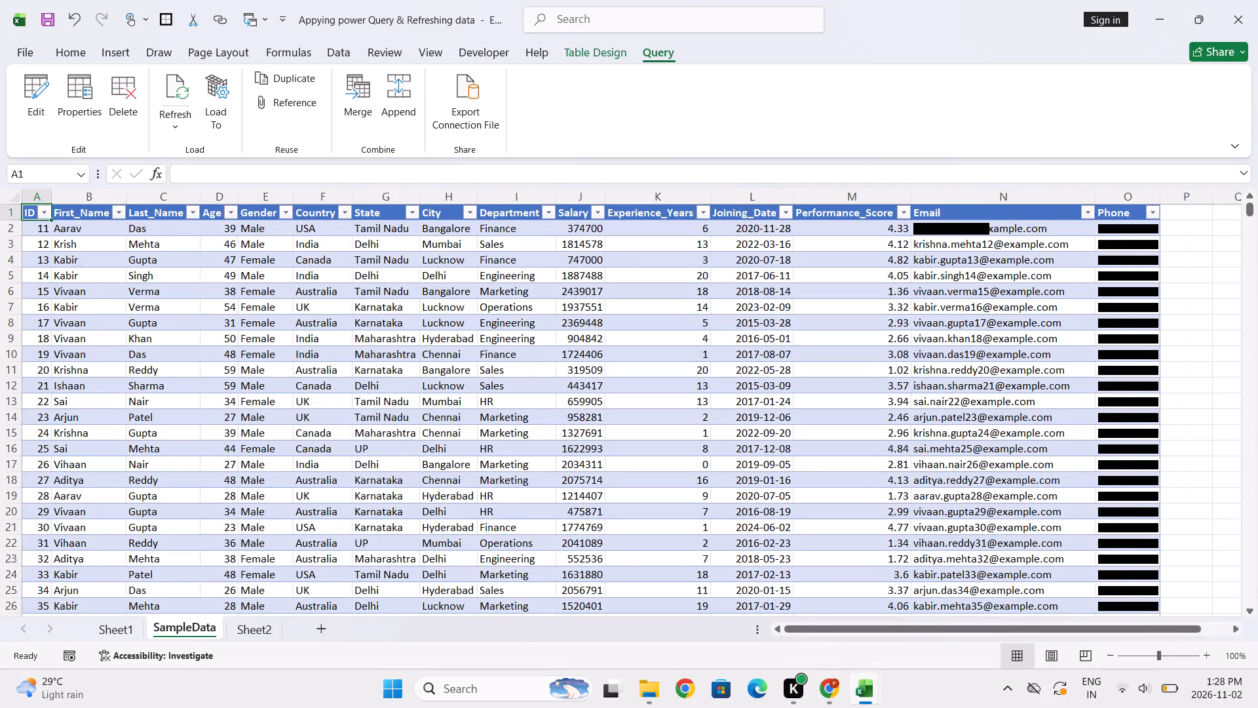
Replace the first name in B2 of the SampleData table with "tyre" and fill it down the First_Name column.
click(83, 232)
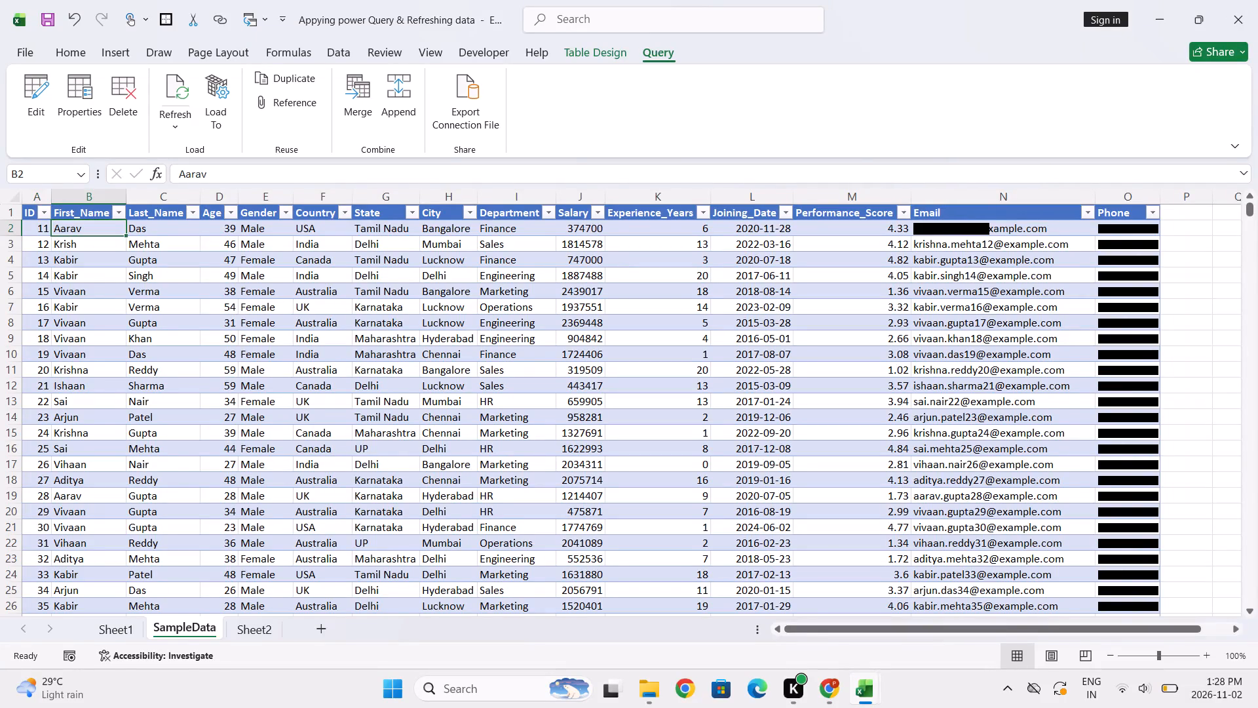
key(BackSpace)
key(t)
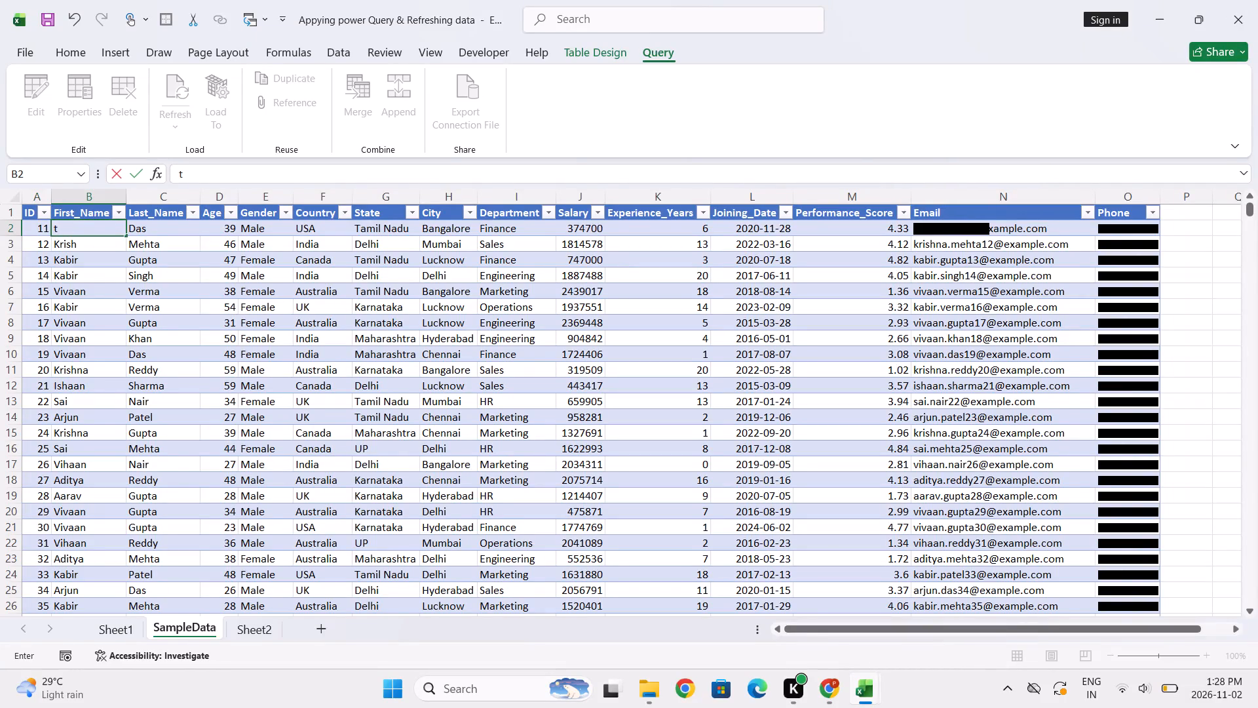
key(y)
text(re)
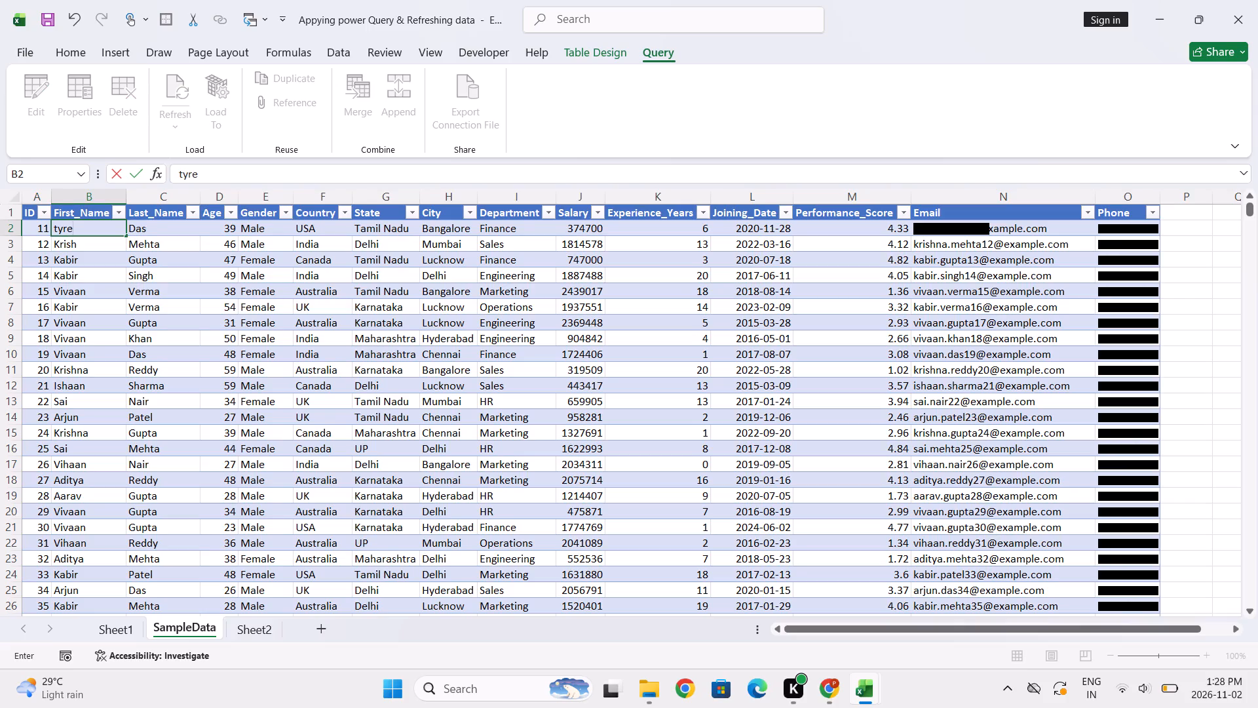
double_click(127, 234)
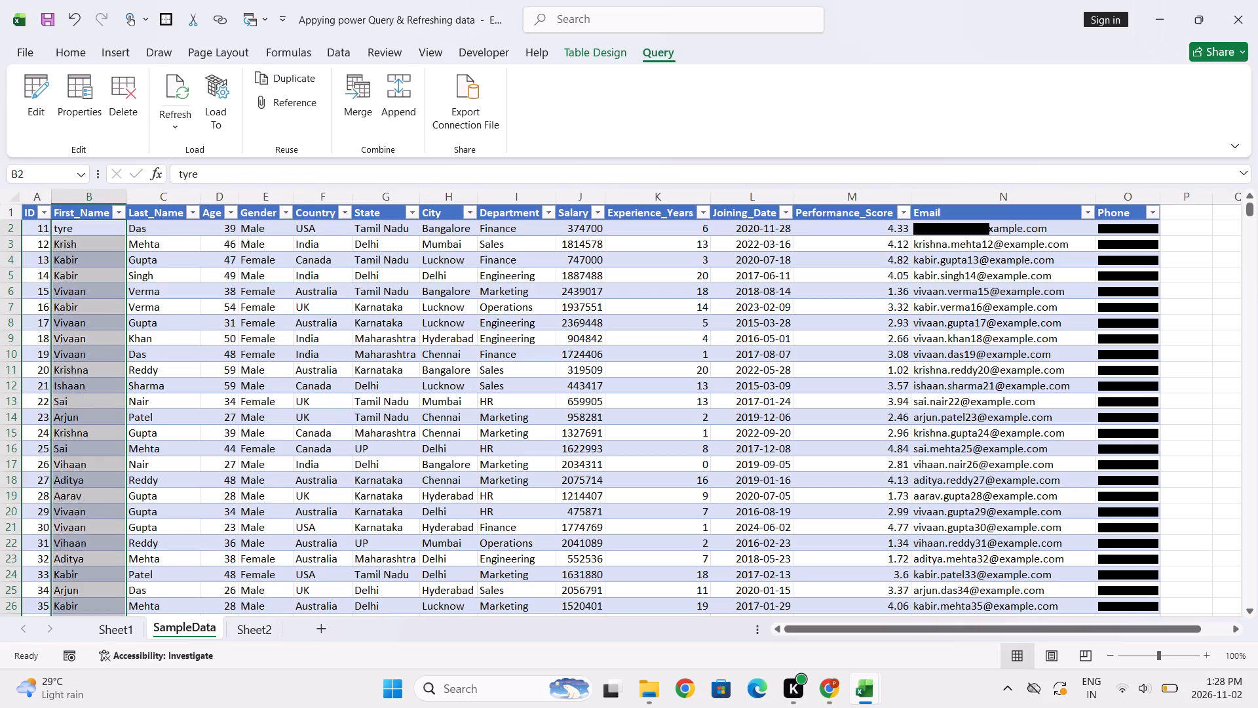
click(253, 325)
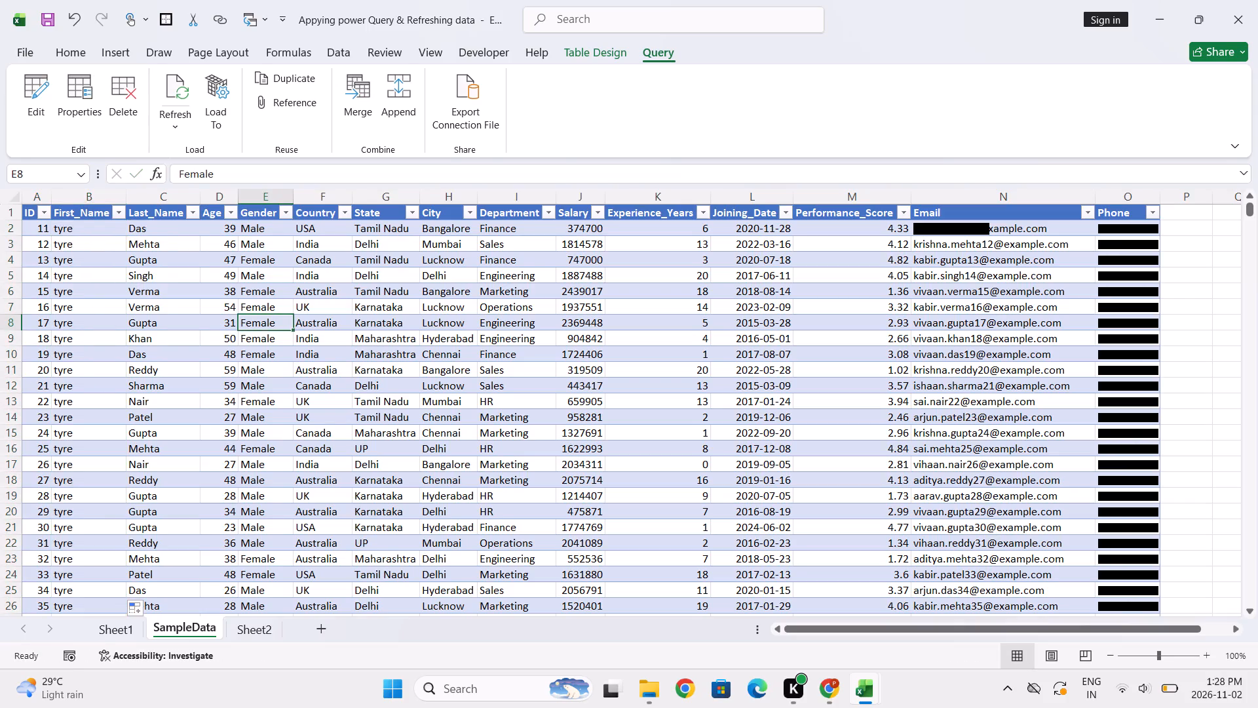
Refresh the SampleData query table from its source.
click(178, 125)
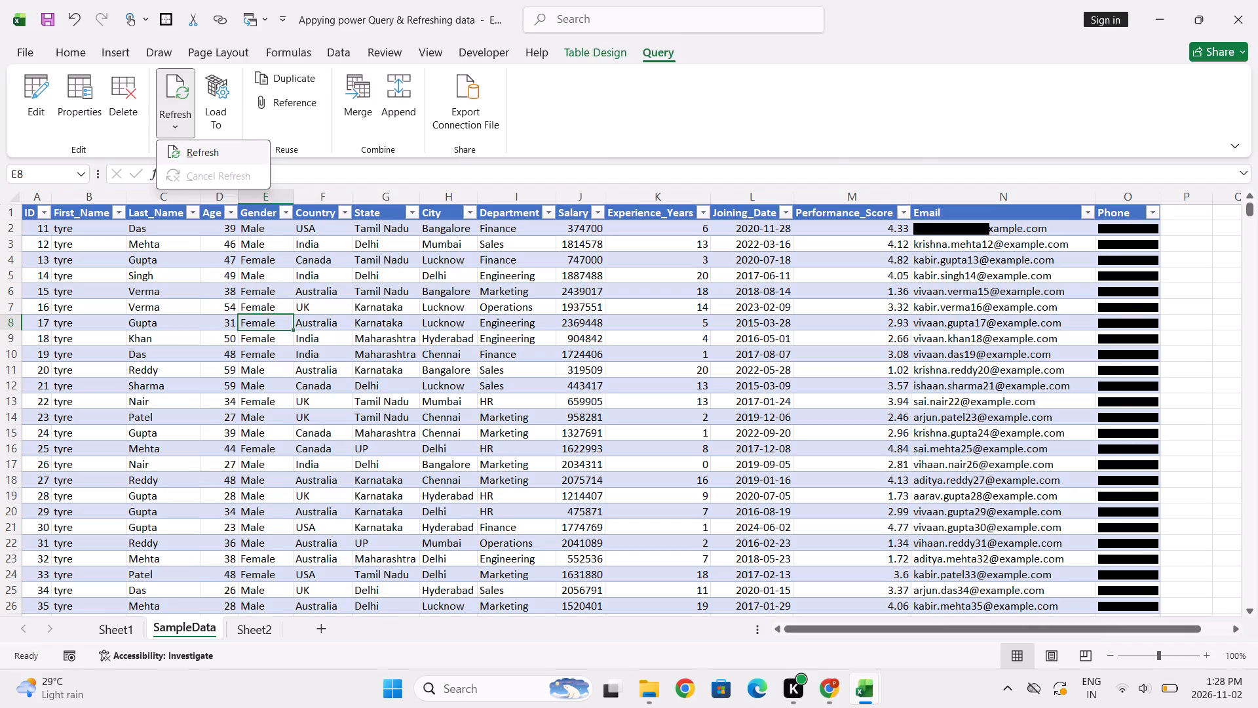
click(221, 145)
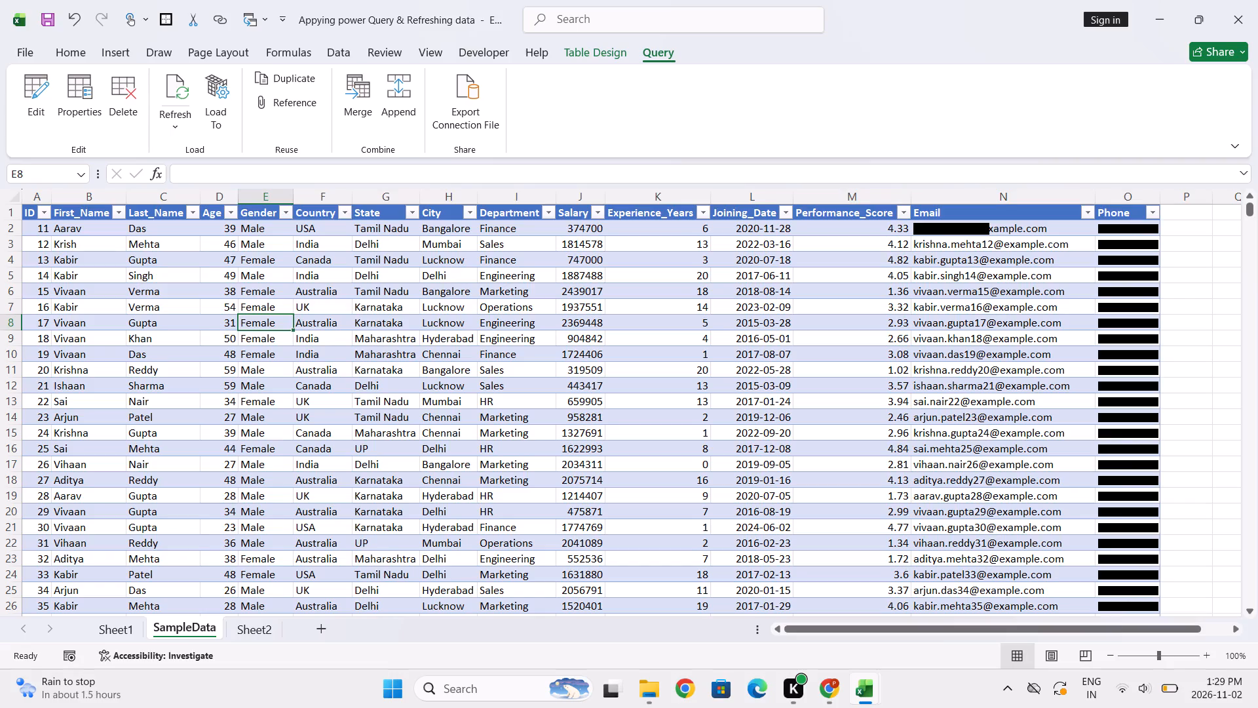
Close the Appying power Query & Refreshing data workbook, saving its changes.
click(1236, 5)
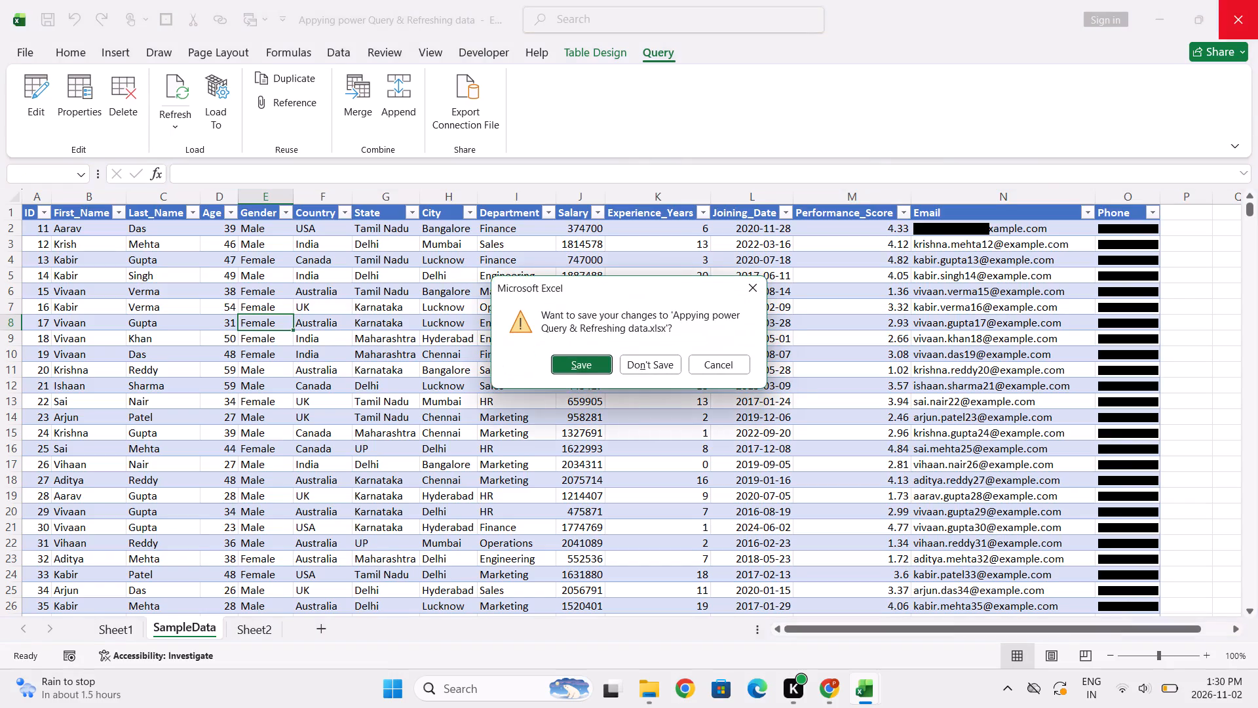
click(575, 364)
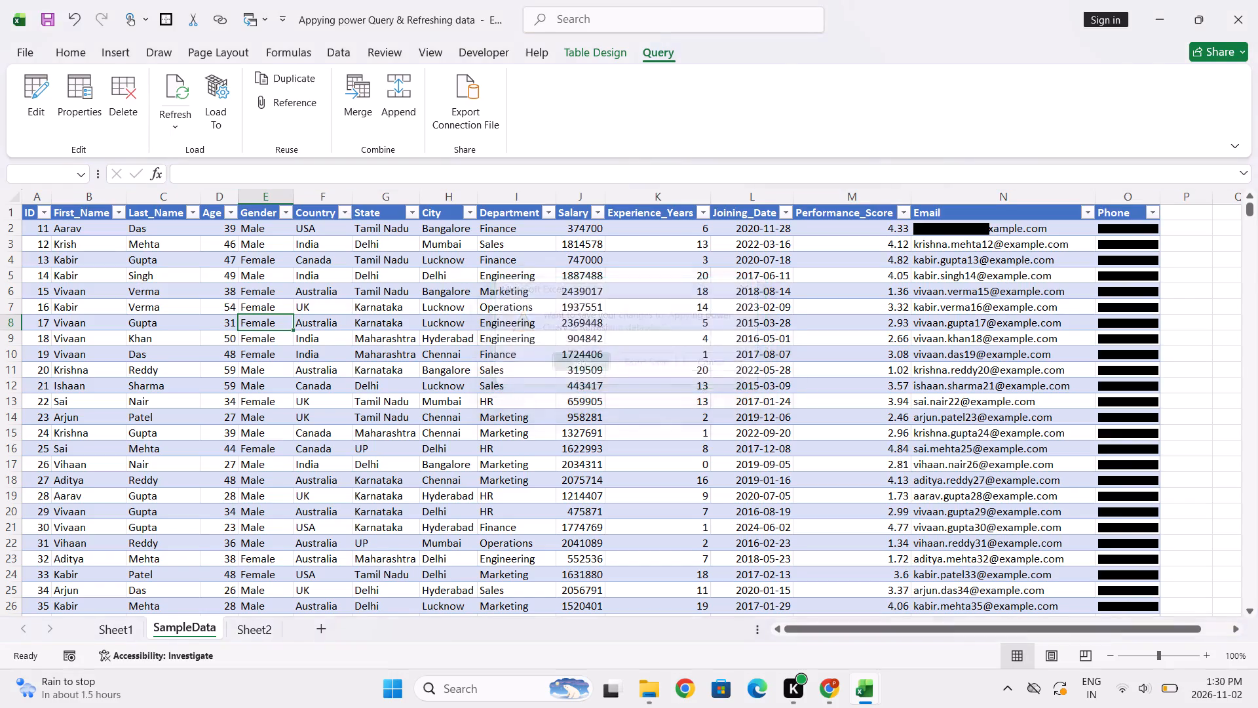
click(1227, 16)
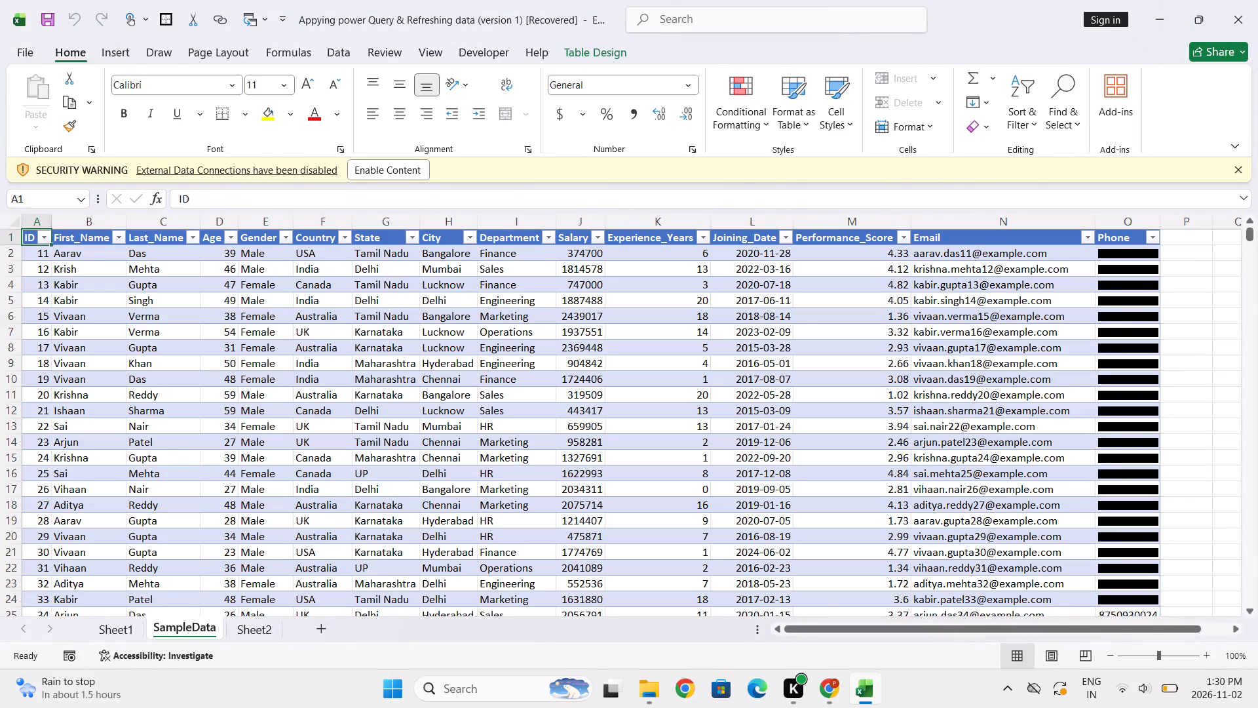
Close the recovered version 1 copy of the Appying power Query & Refreshing data workbook.
click(1237, 12)
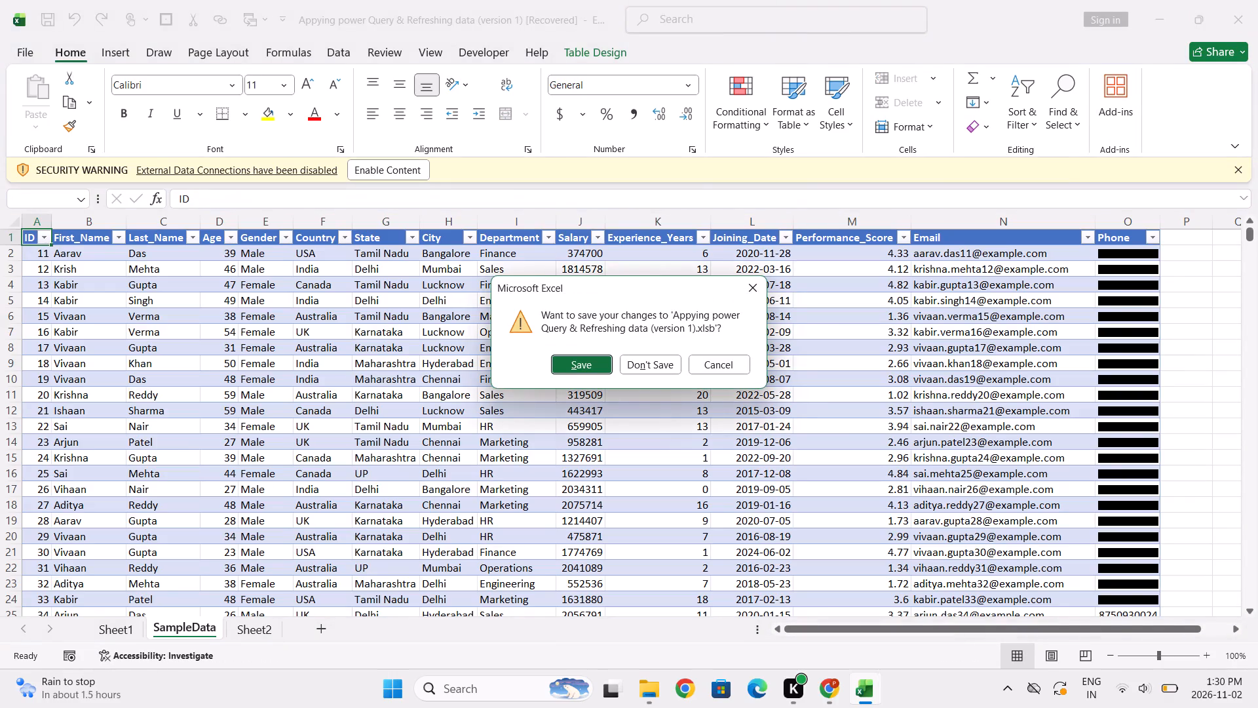
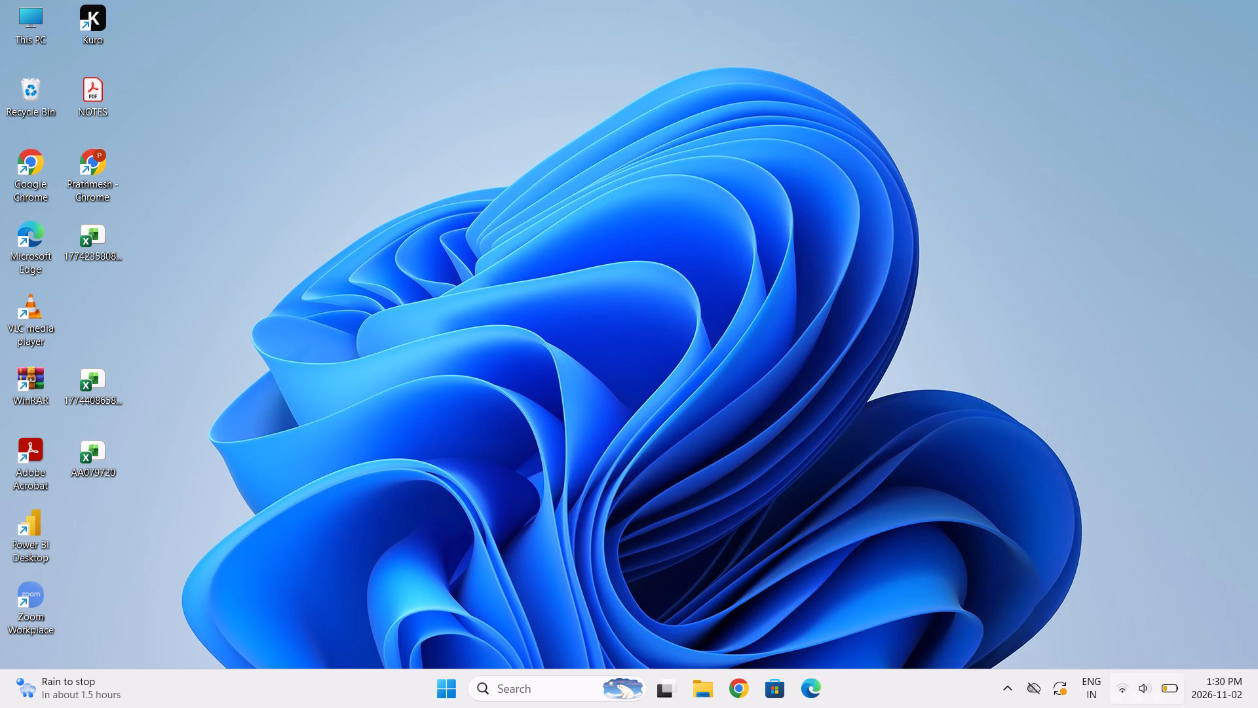
Turn on airplane mode in the quick settings to disconnect the laptop from Wi-Fi.
double_click(1093, 382)
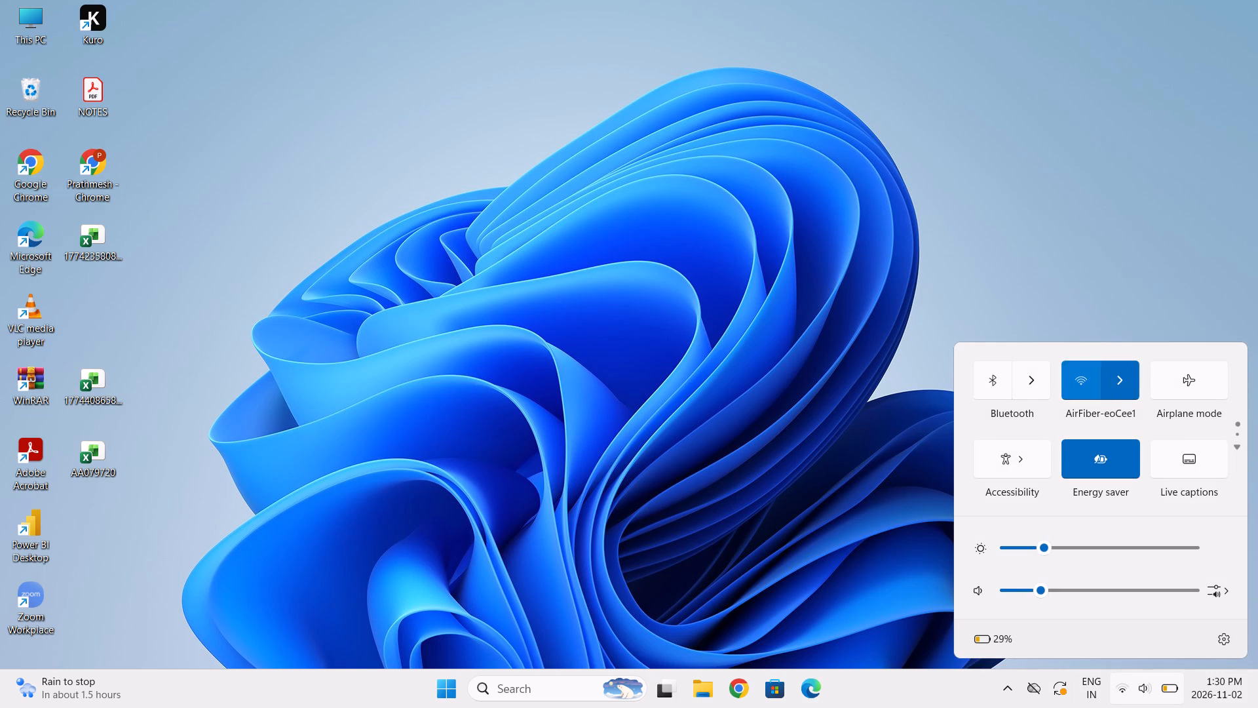
click(1178, 382)
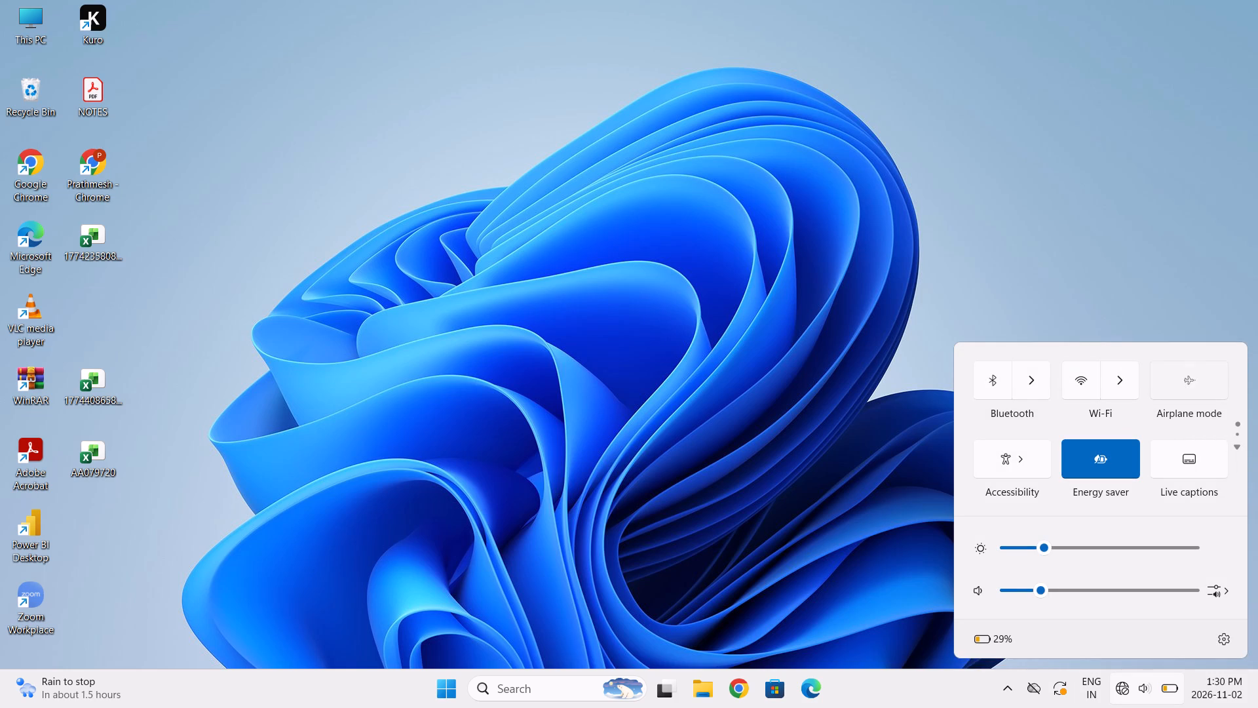
click(769, 484)
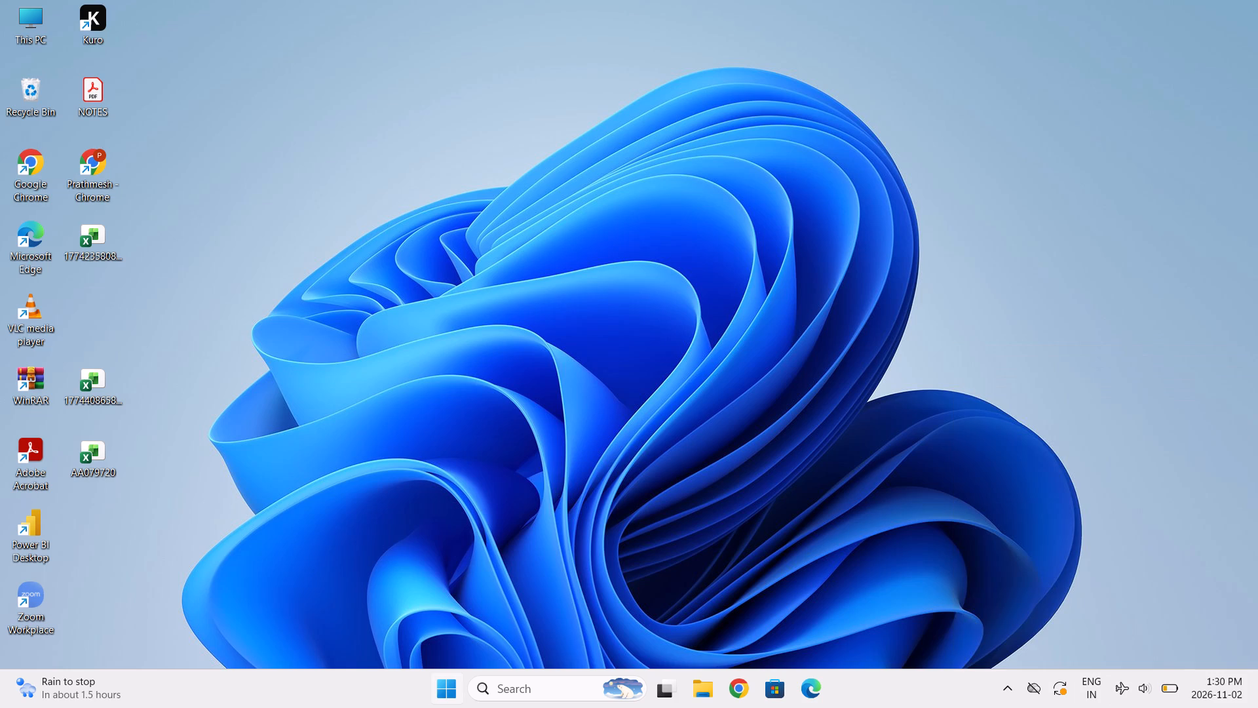
Put the computer to sleep without installing the pending updates.
click(440, 694)
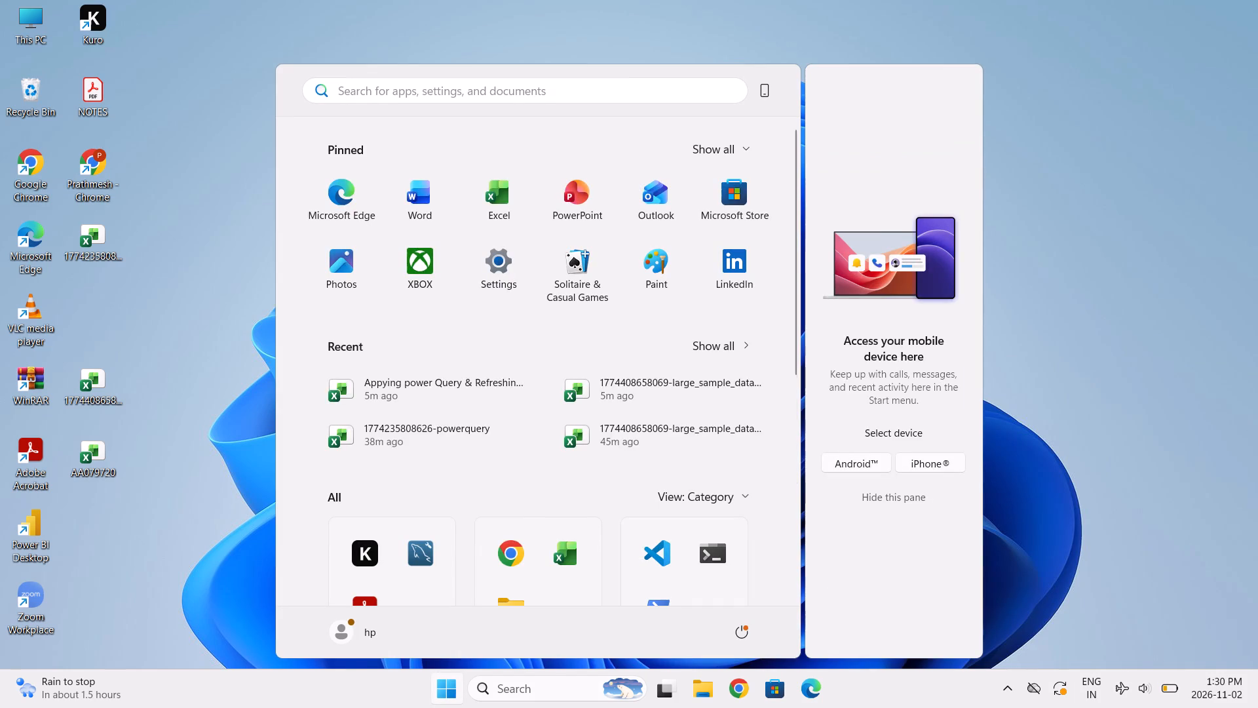
click(741, 641)
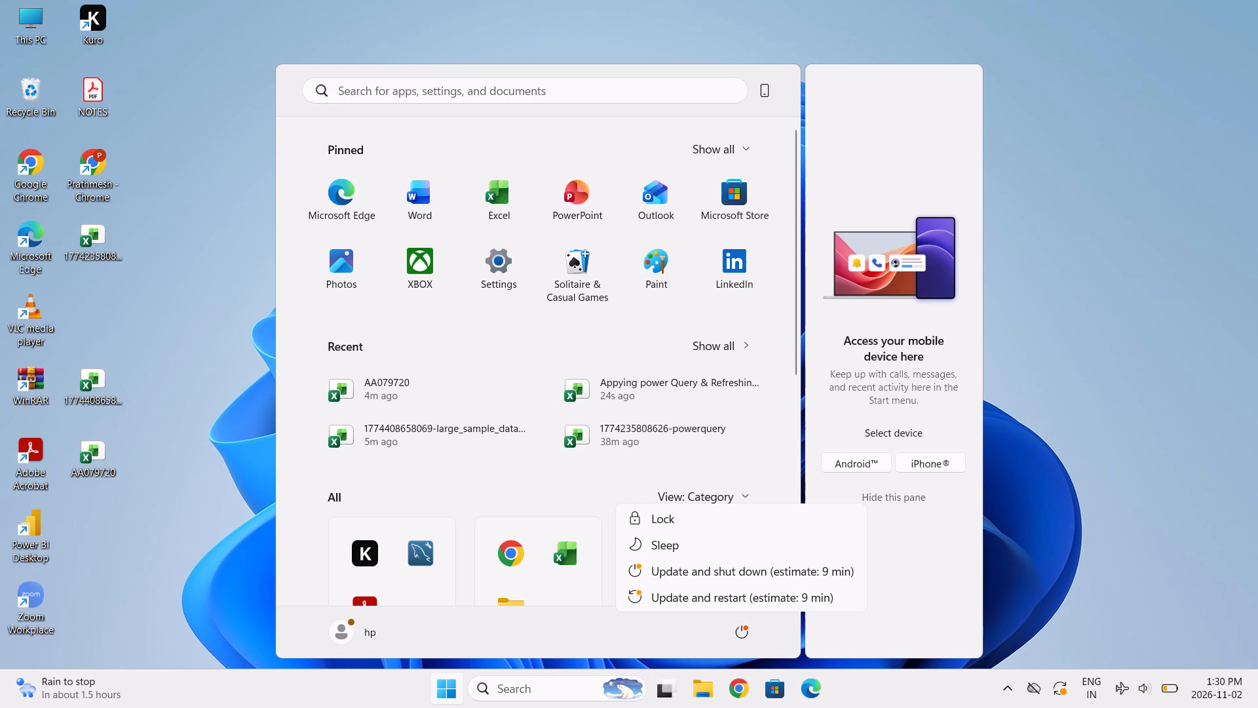
click(699, 545)
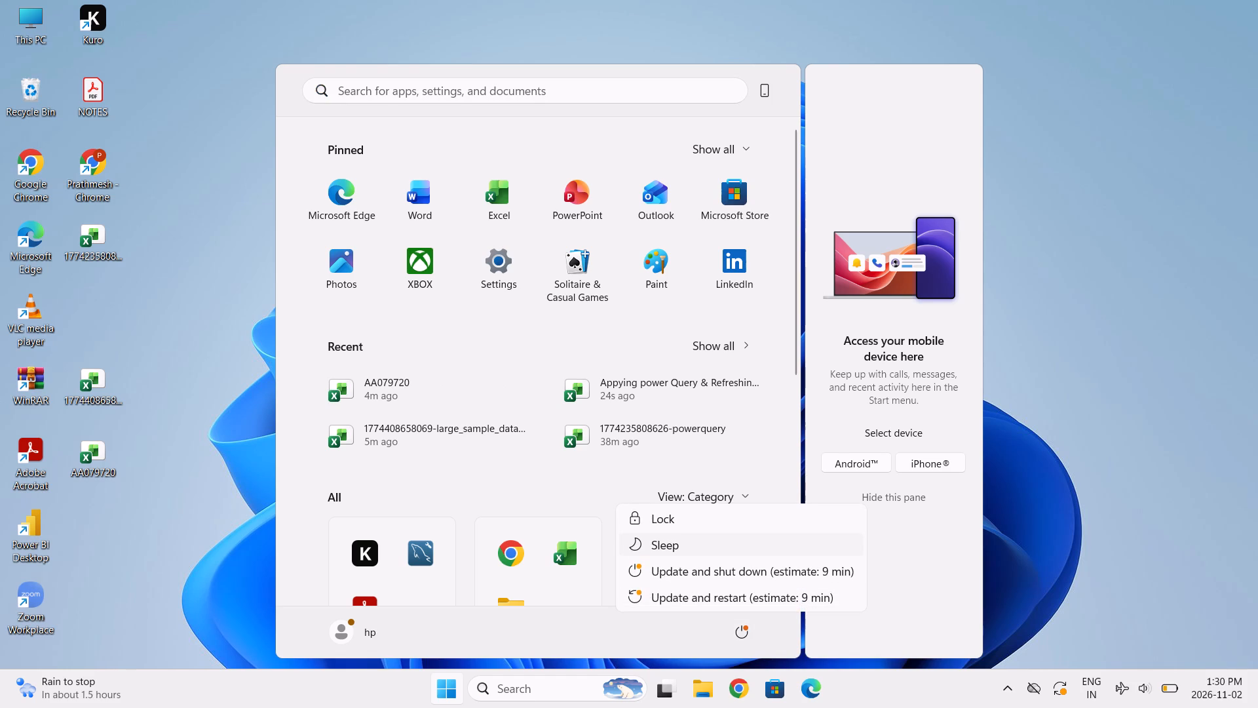